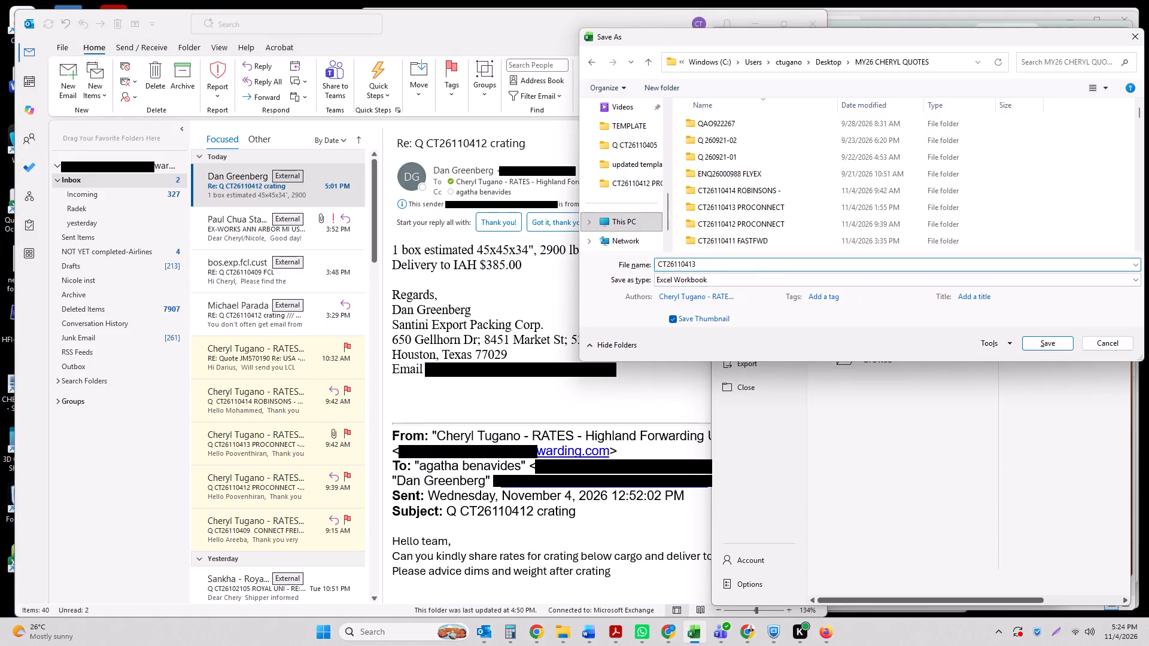
Save the workbook under the file name CT26110412 in the CT26110412 PROCONNECT folder.
key(BackSpace)
key(2)
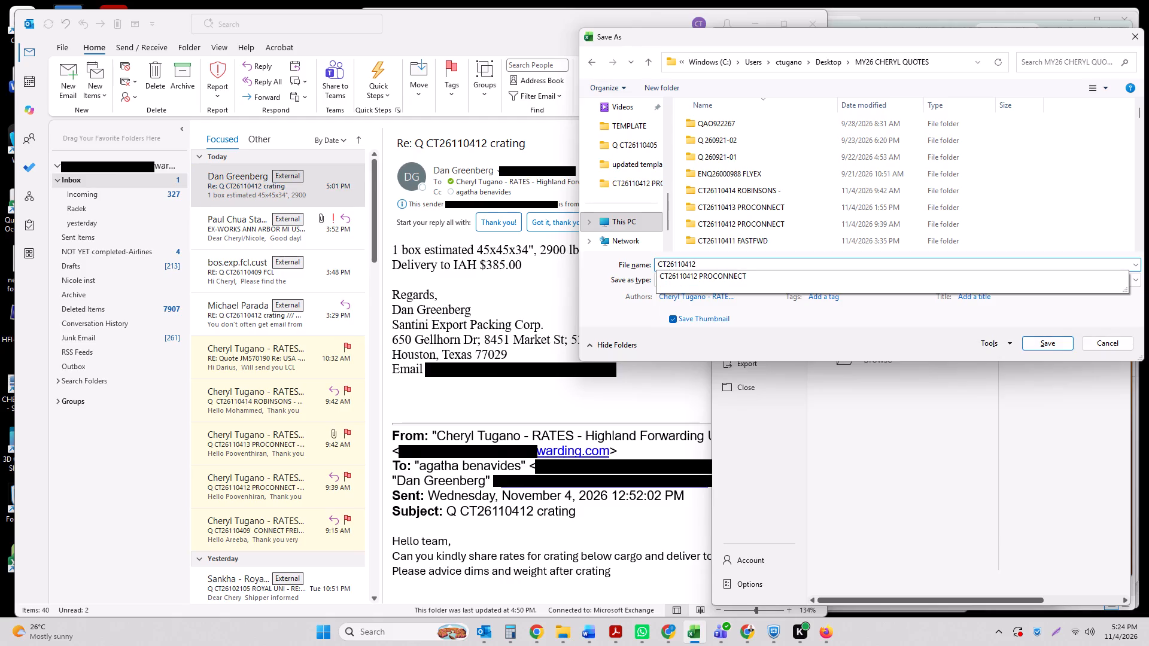
double_click(770, 222)
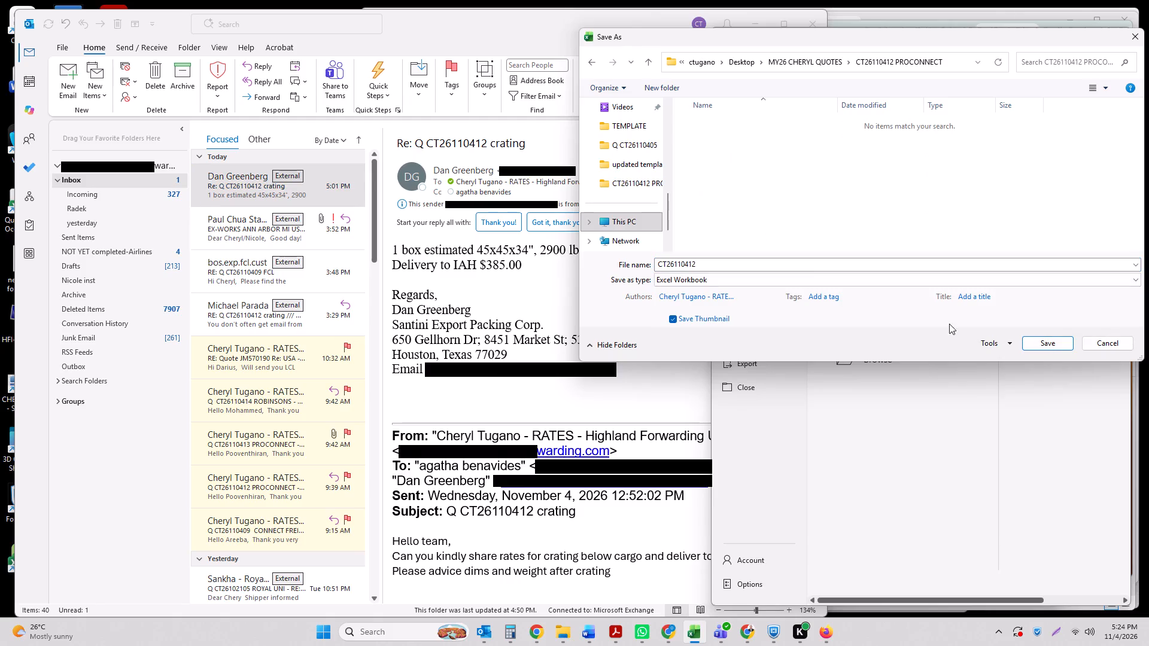
Complete saving the workbook as CT26110412 in the CT26110412 PROCONNECT folder.
click(1044, 344)
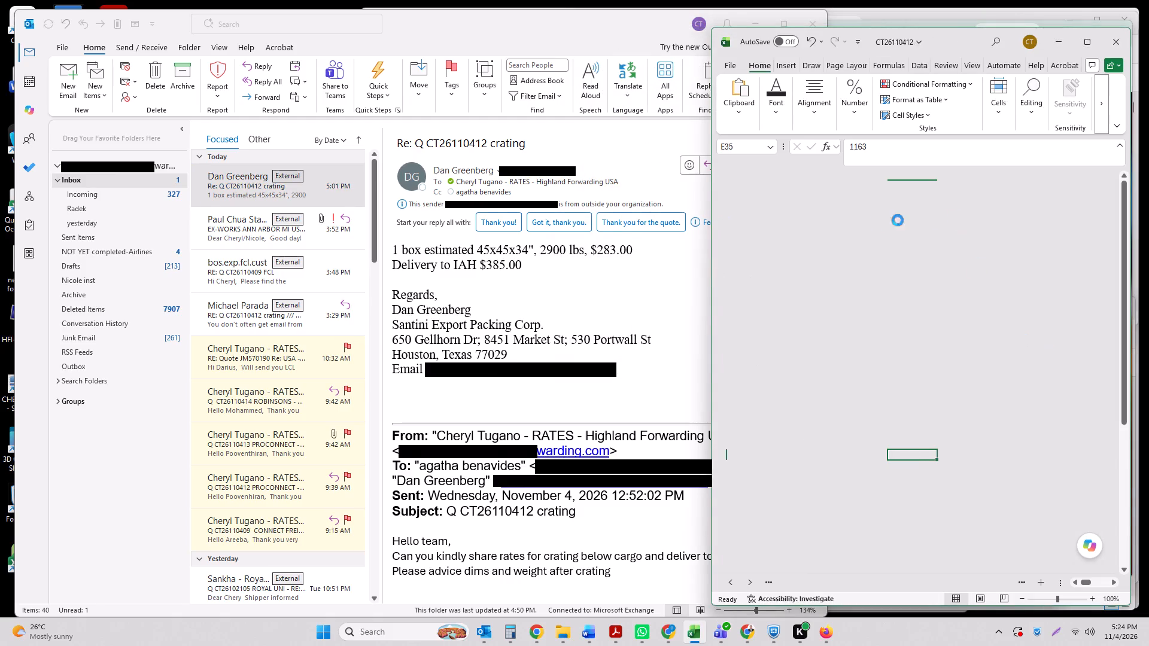
Set the piece height to 34 in in the dimensions row of the AIR EXP USA sheet.
click(832, 224)
click(848, 242)
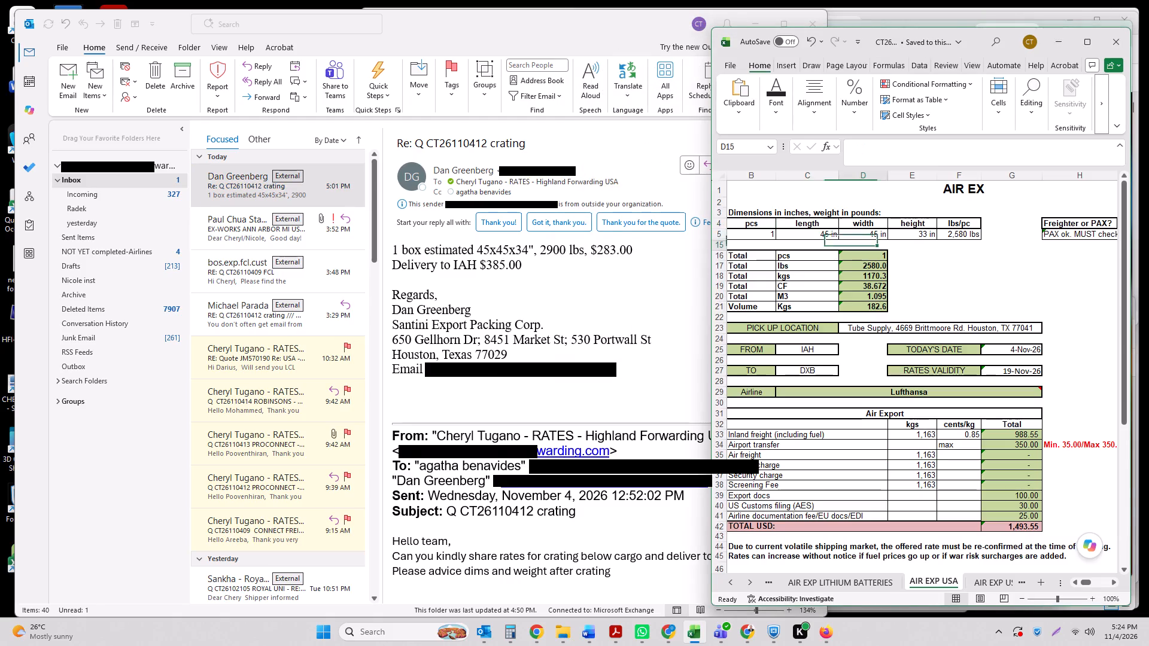
key(Up)
key(Right)
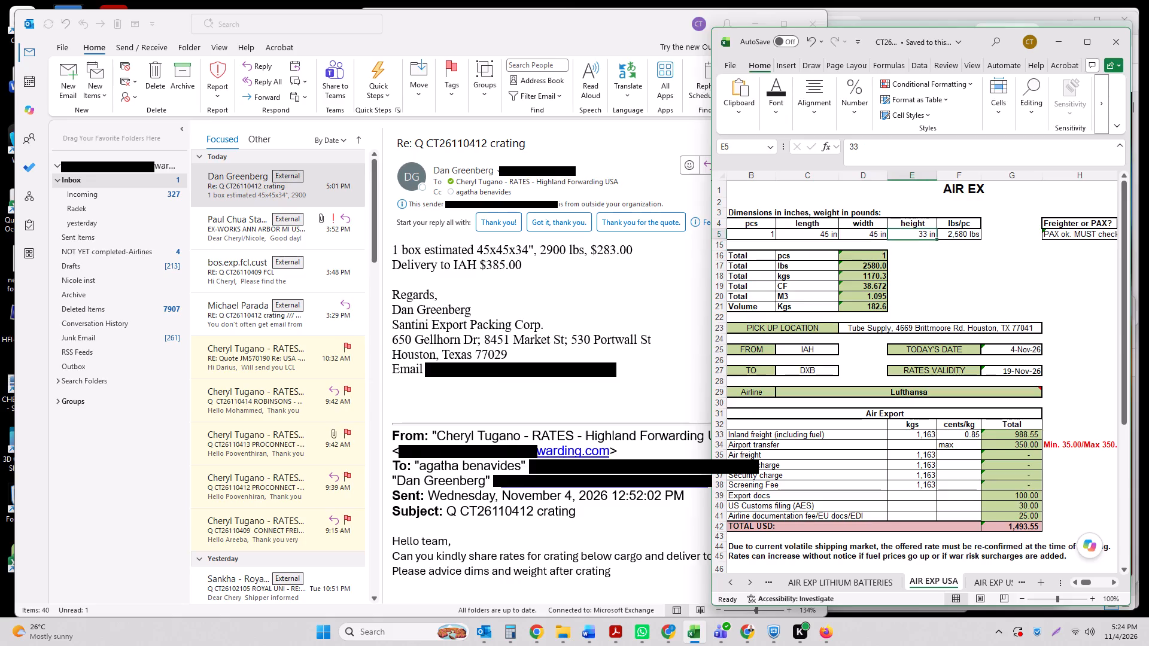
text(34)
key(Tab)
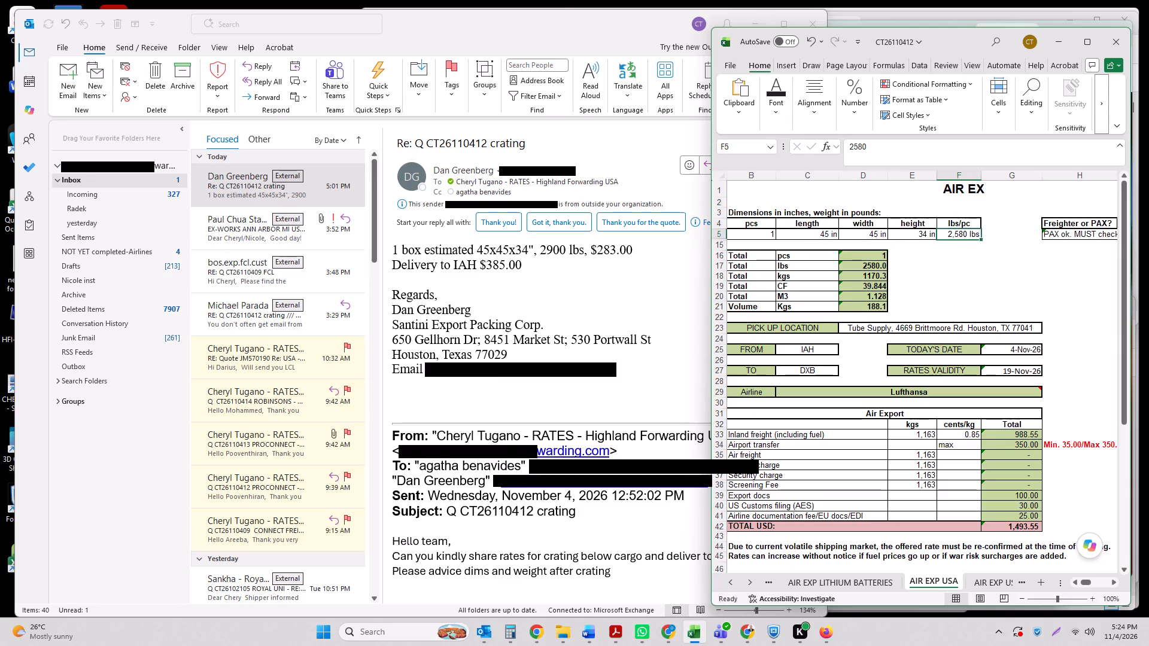
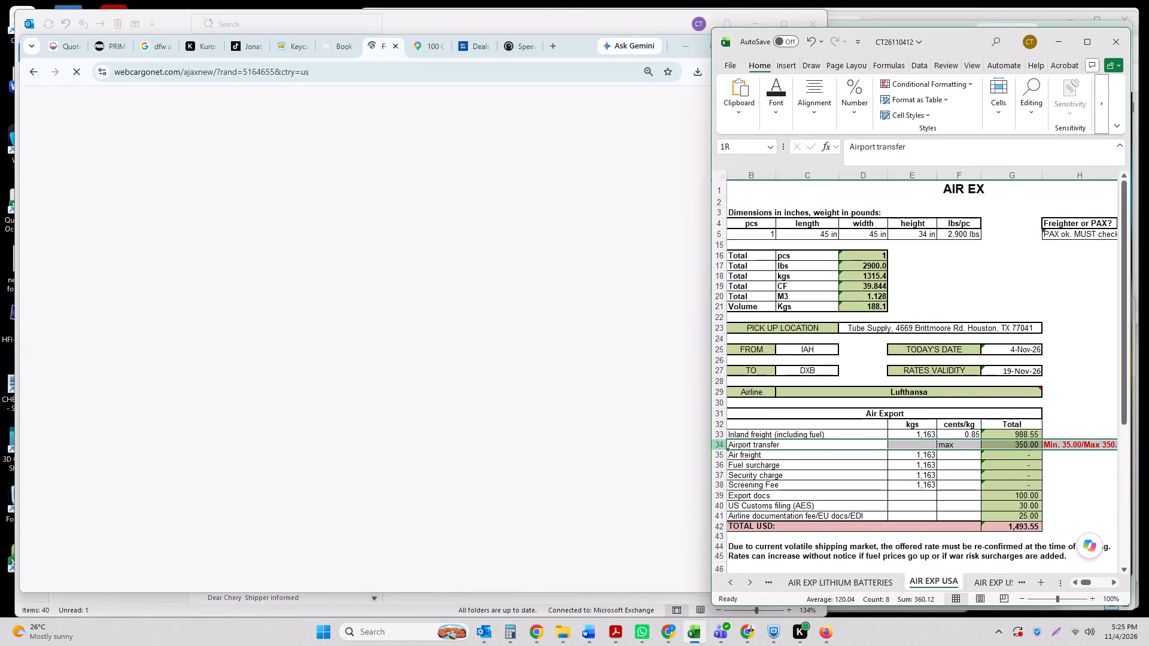
Insert a row above Airport transfer in the Air Export charges table and label it Crating.
right_click(715, 446)
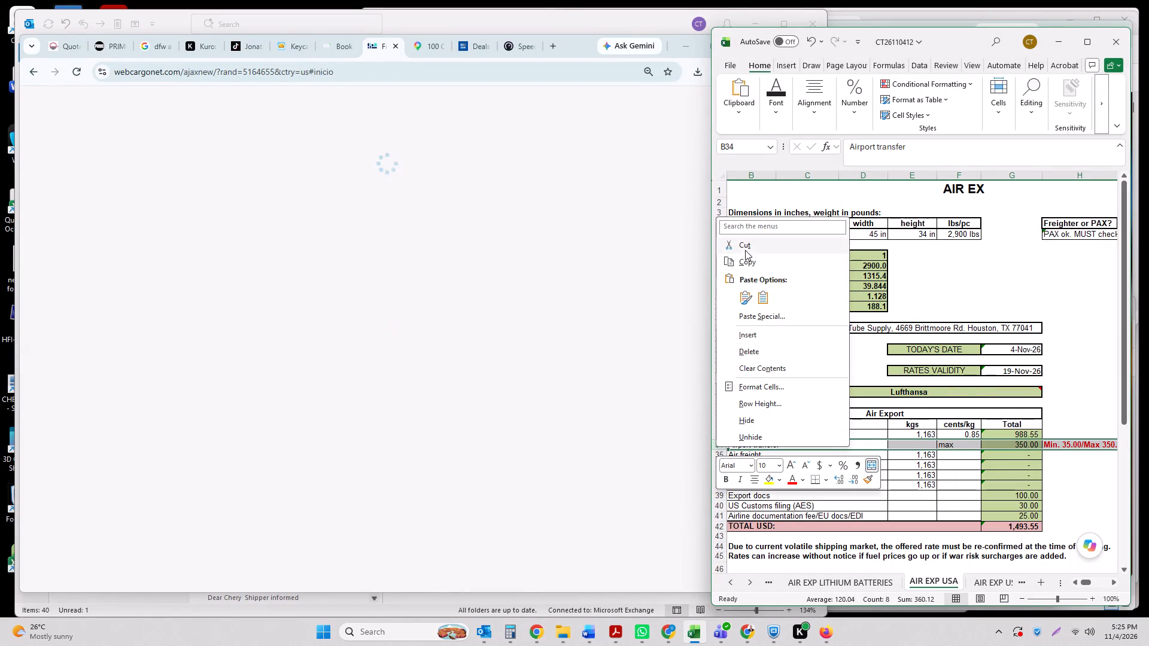
click(740, 333)
click(753, 447)
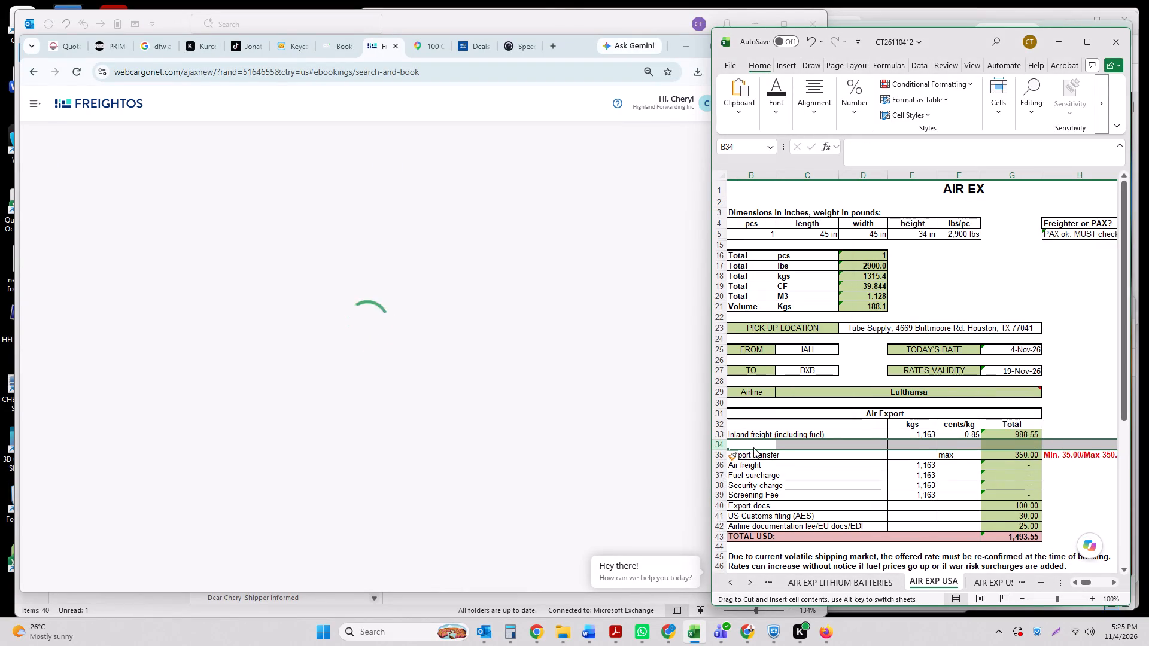
click(753, 446)
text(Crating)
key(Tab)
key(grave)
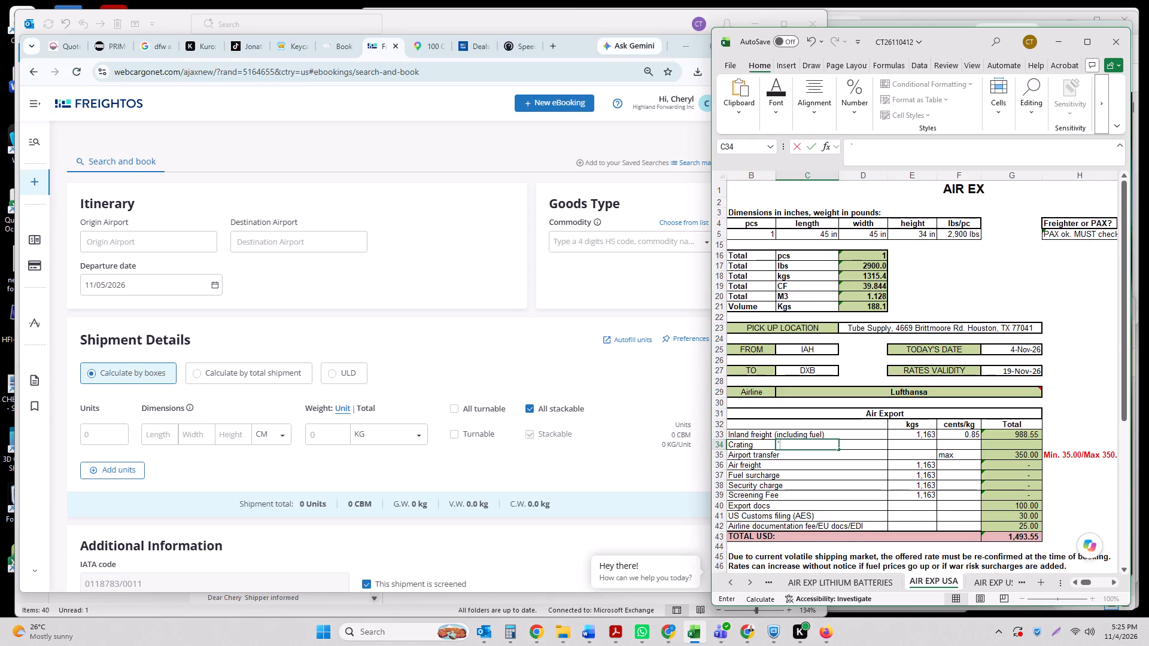
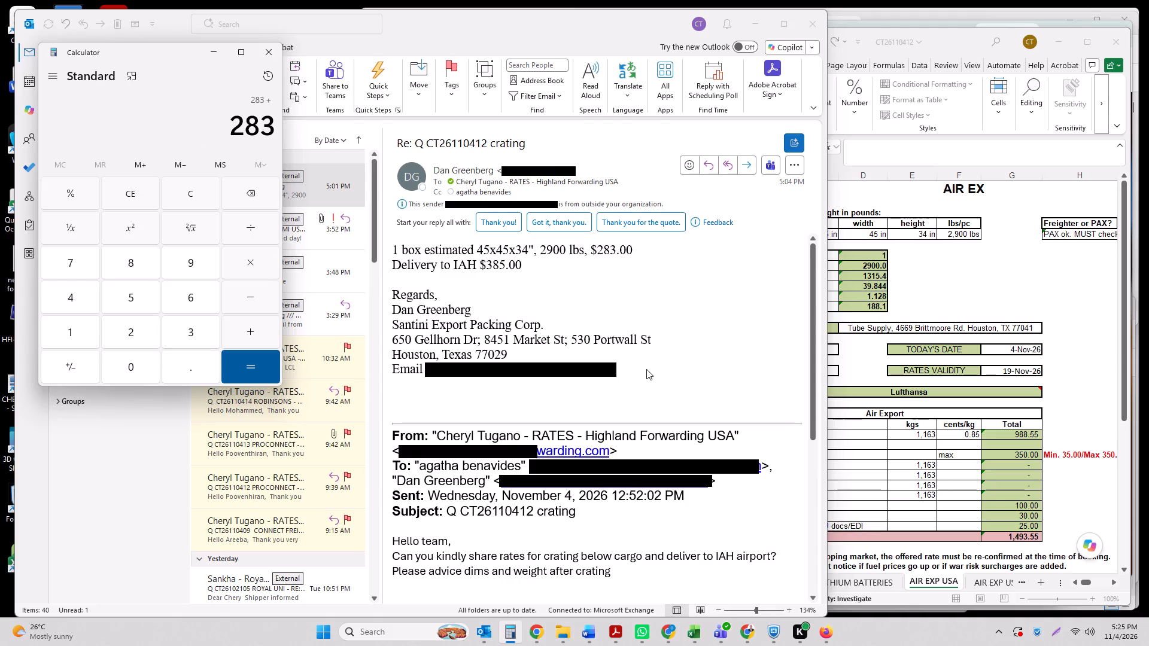
Calculate the crating rate per kilogram by adding the 385 delivery to the 283 crating cost, adding 30%, and dividing by 1163.
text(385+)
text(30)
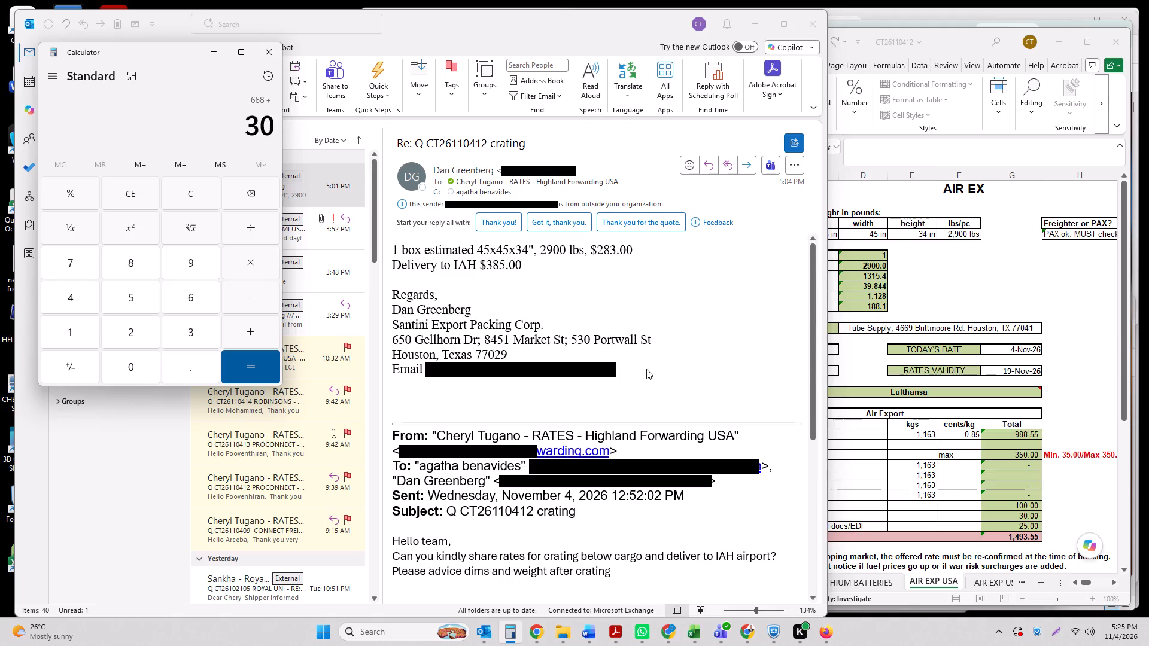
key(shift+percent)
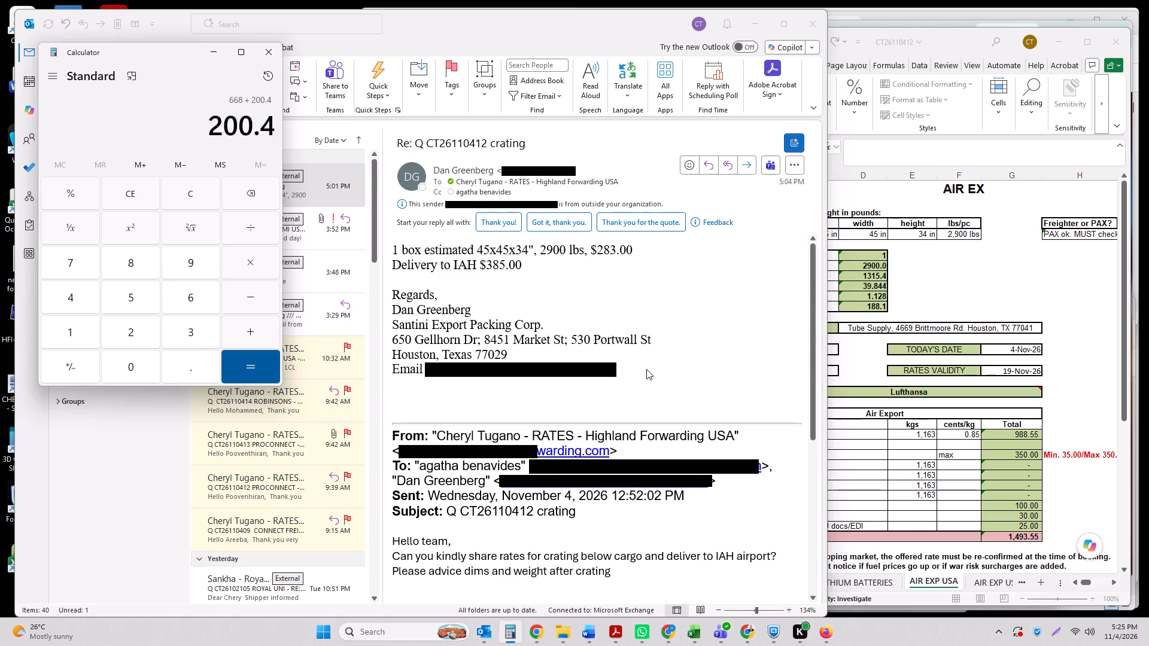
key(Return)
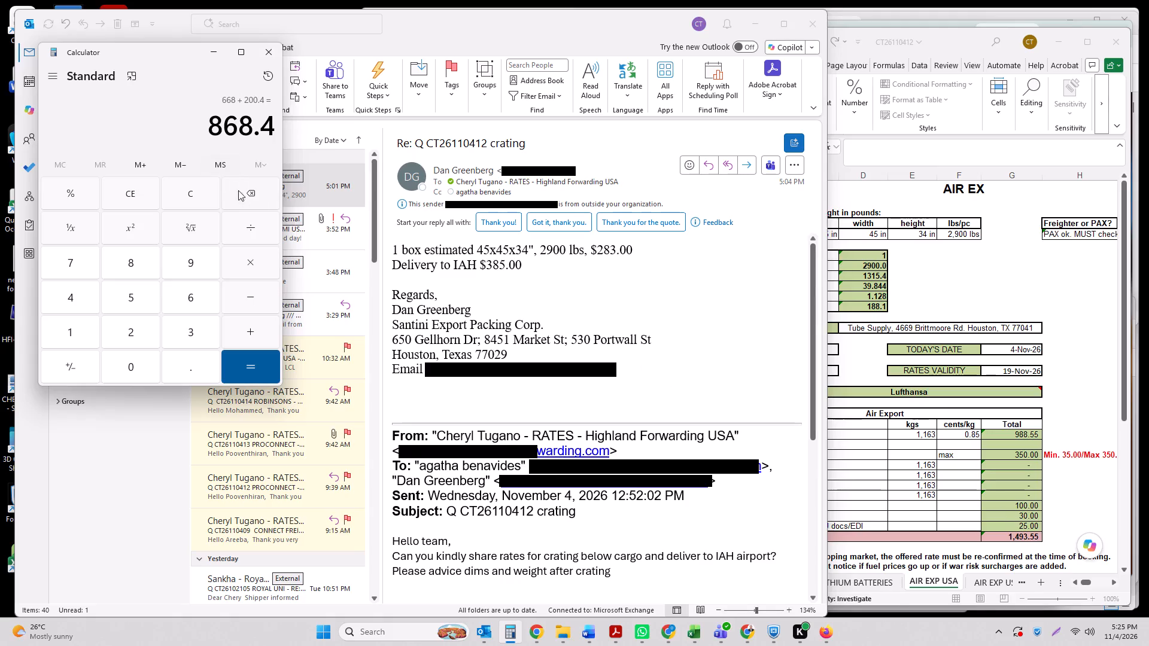
click(245, 227)
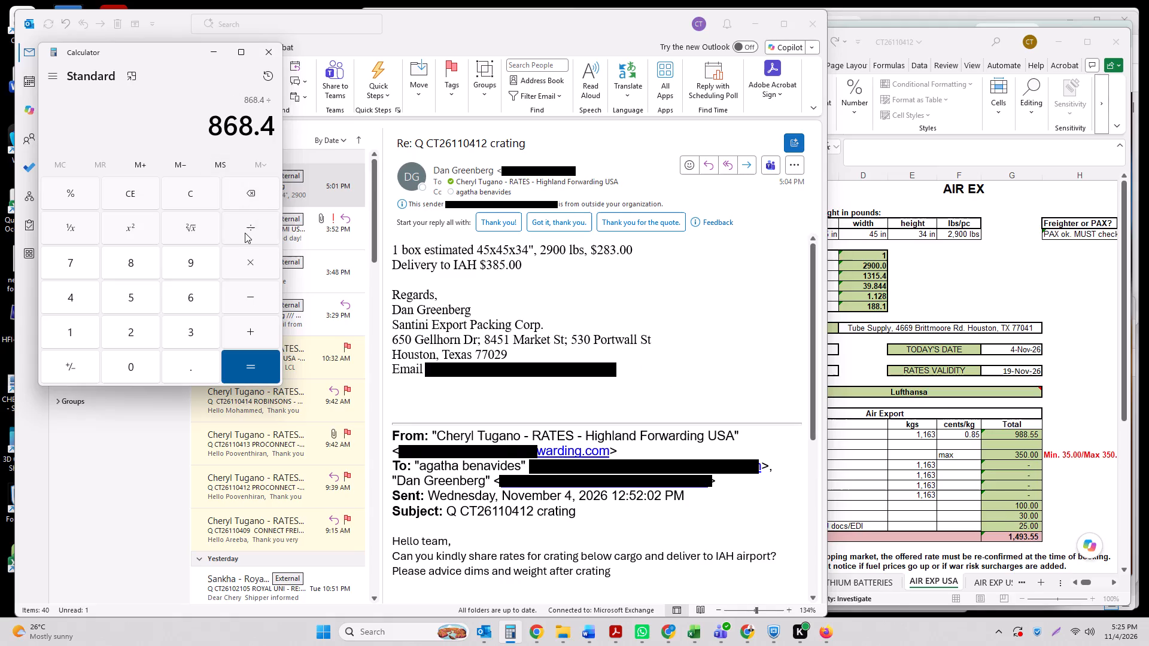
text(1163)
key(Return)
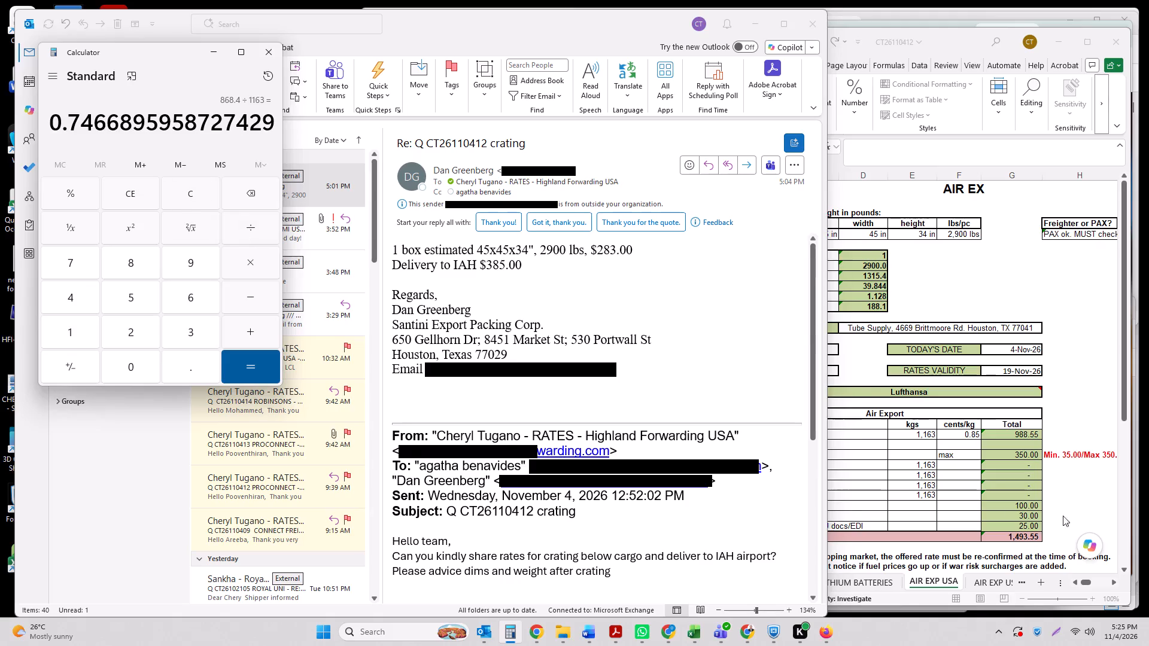
In the Crating row of the AIR EXP USA worksheet, enter 1163 kgs and a rate of 0.75 per kg.
click(935, 441)
click(923, 441)
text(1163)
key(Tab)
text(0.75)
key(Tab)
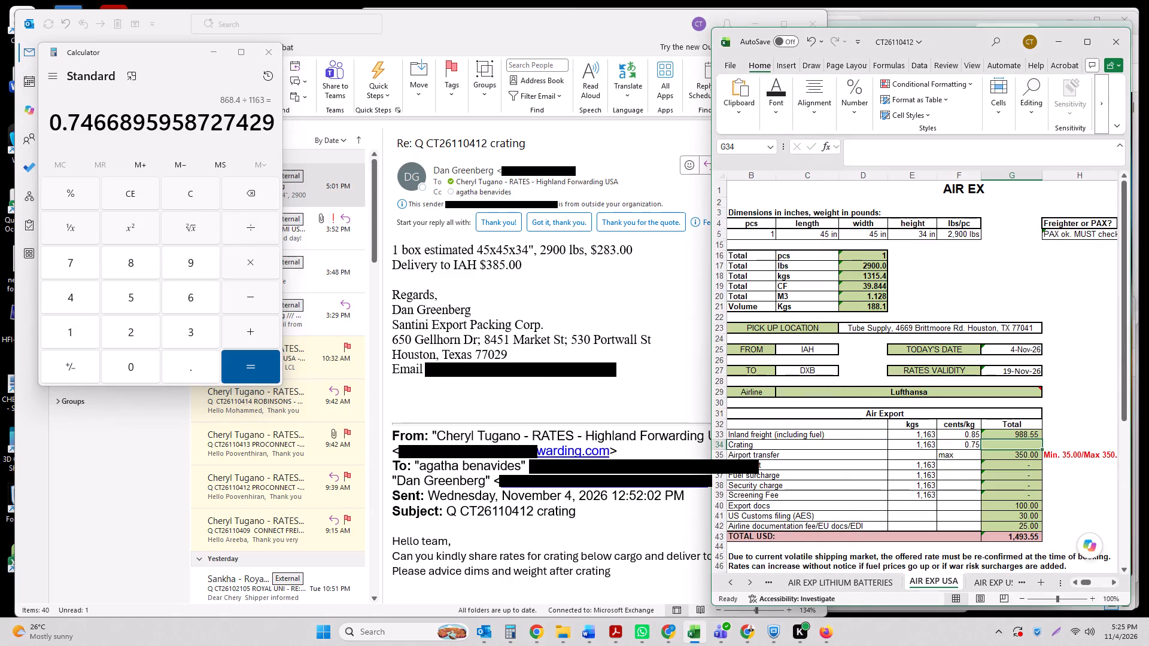
Copy the inland freight total formula into the Crating row's Total cell.
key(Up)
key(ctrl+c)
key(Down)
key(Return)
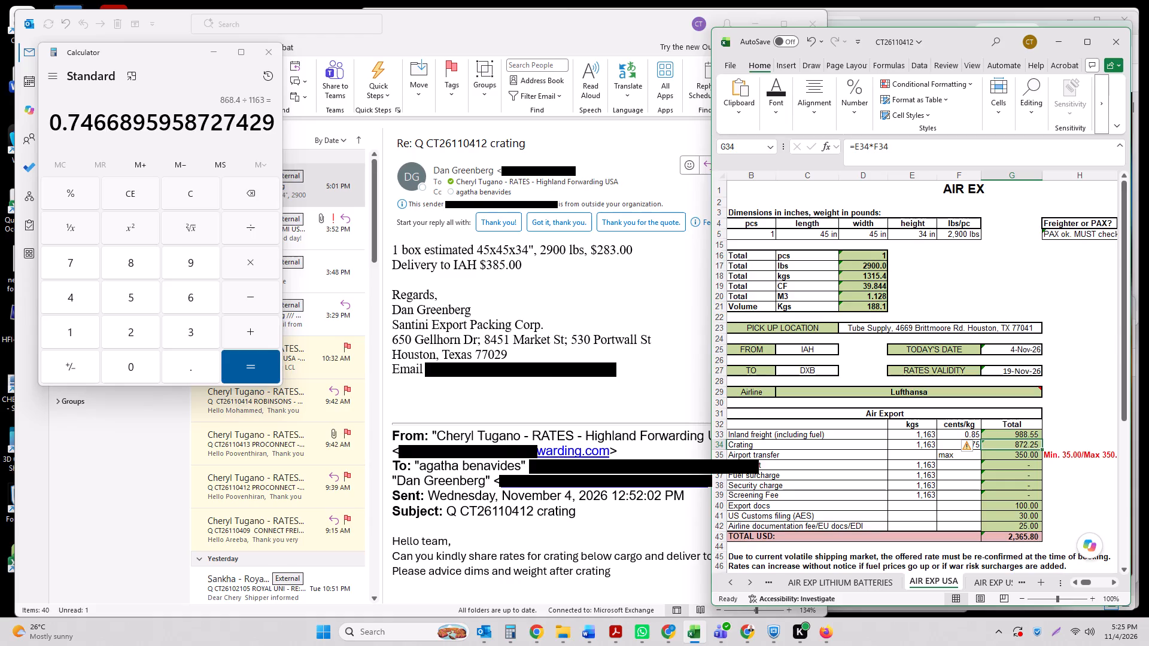
Set the kgs for Air freight, Fuel surcharge, Security charge and Screening Fee to 1316 each.
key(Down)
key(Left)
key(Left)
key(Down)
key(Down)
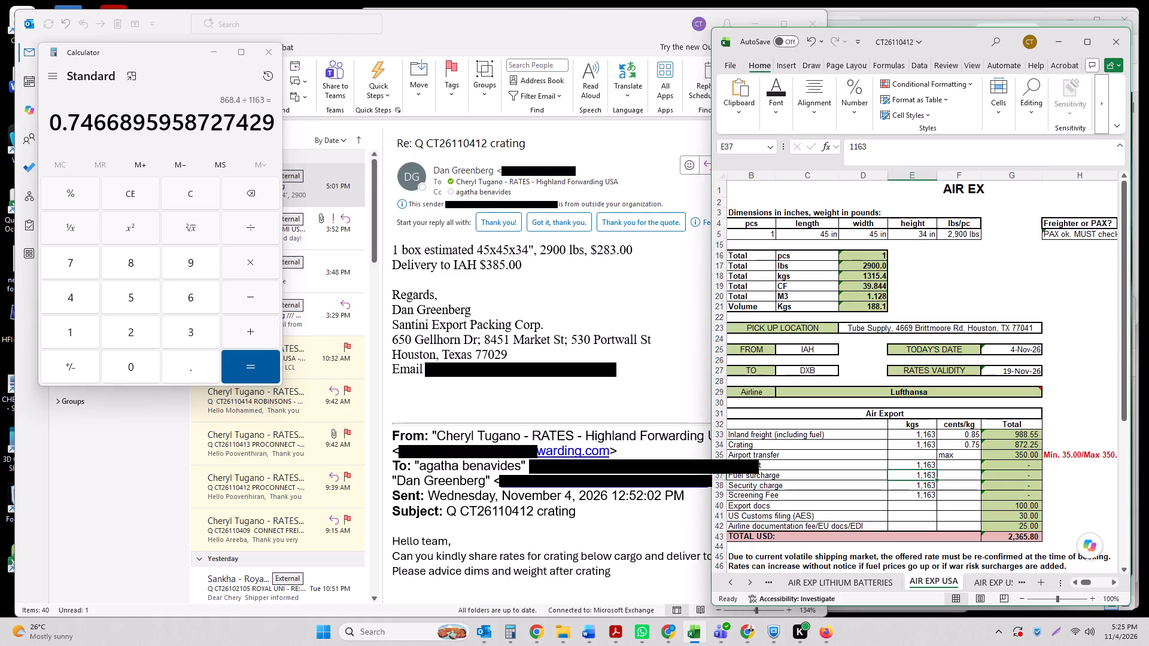
click(922, 464)
text(1316)
key(Return)
text(1316)
key(Return)
text(1316)
key(Return)
text(1316)
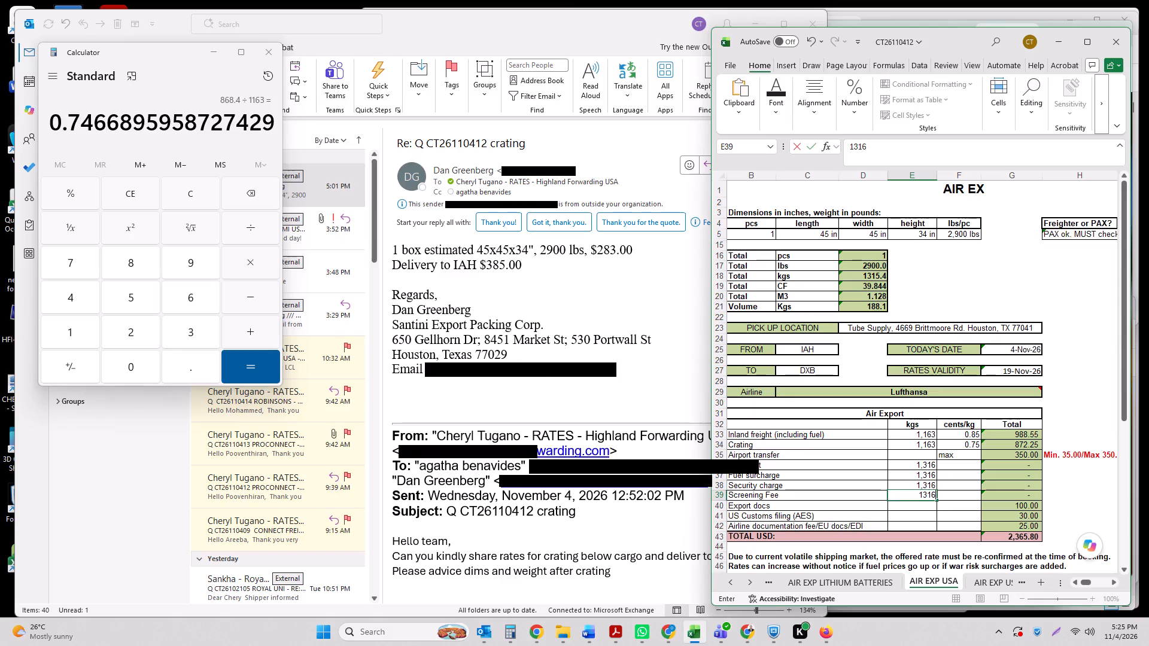
key(Return)
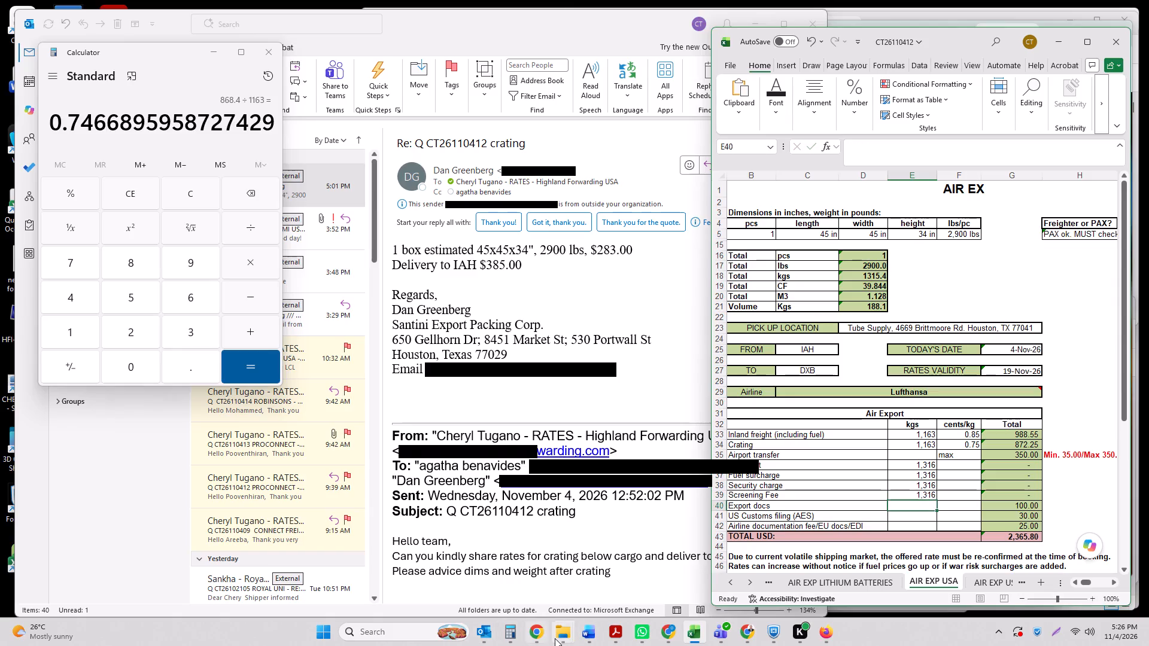
In the Freightos rate search in Chrome, set origin IAH, destination DXB and commodity General Cargo.
click(542, 634)
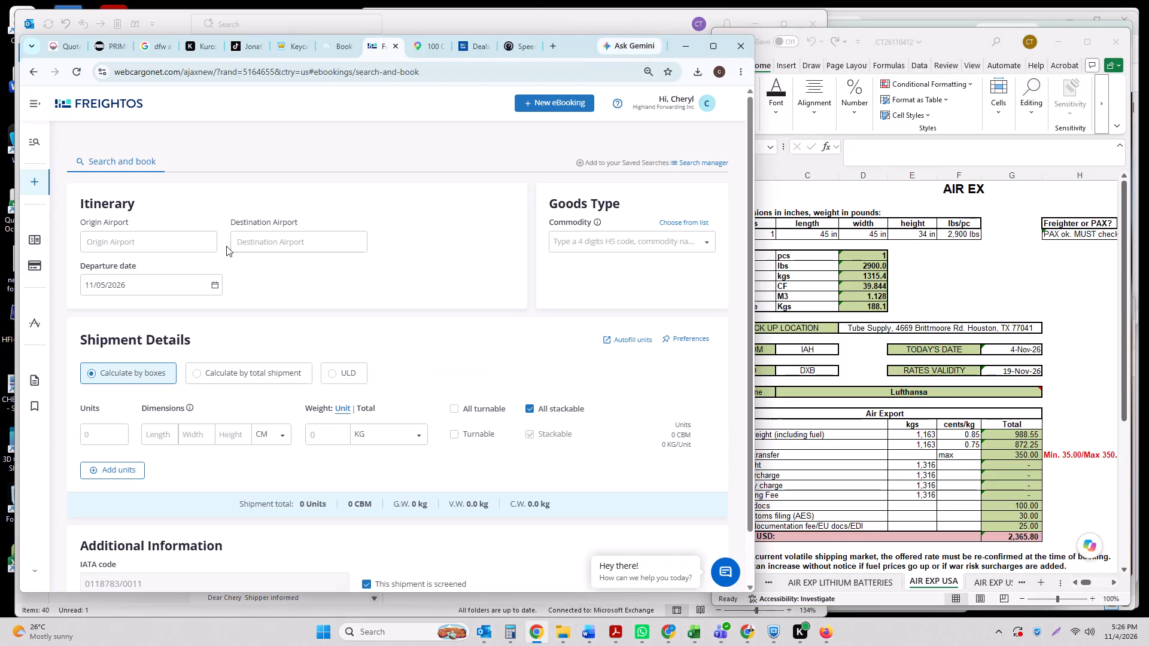
click(226, 245)
click(194, 241)
text(iah)
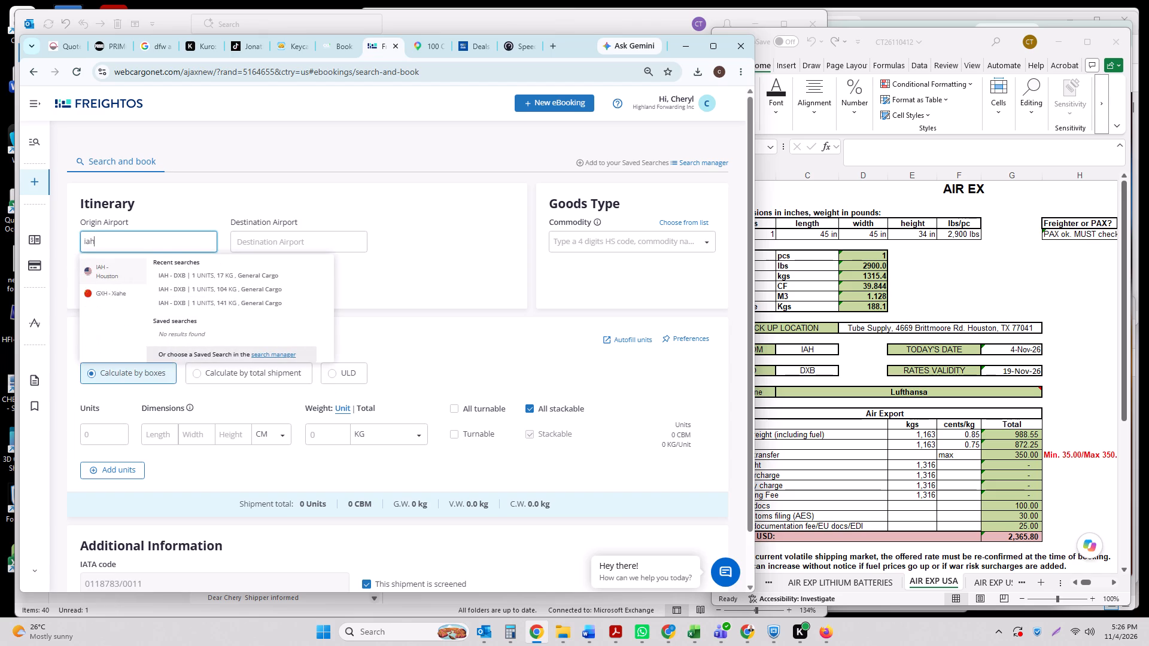
key(Return)
key(Tab)
text(dxb)
key(Tab)
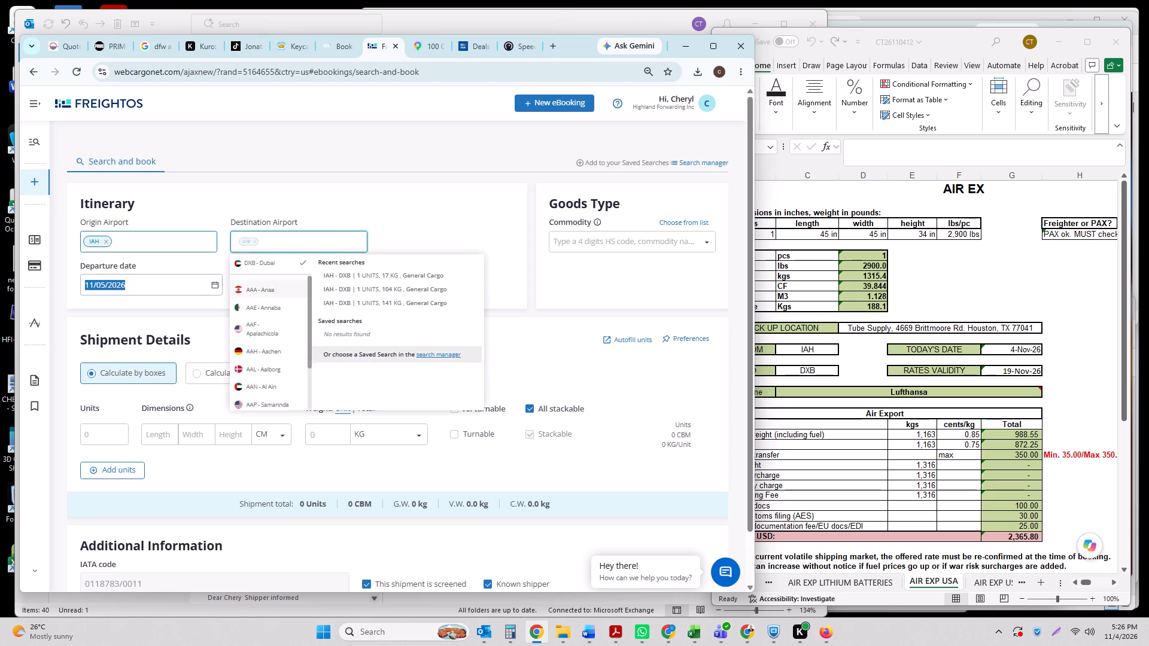
click(594, 239)
click(583, 288)
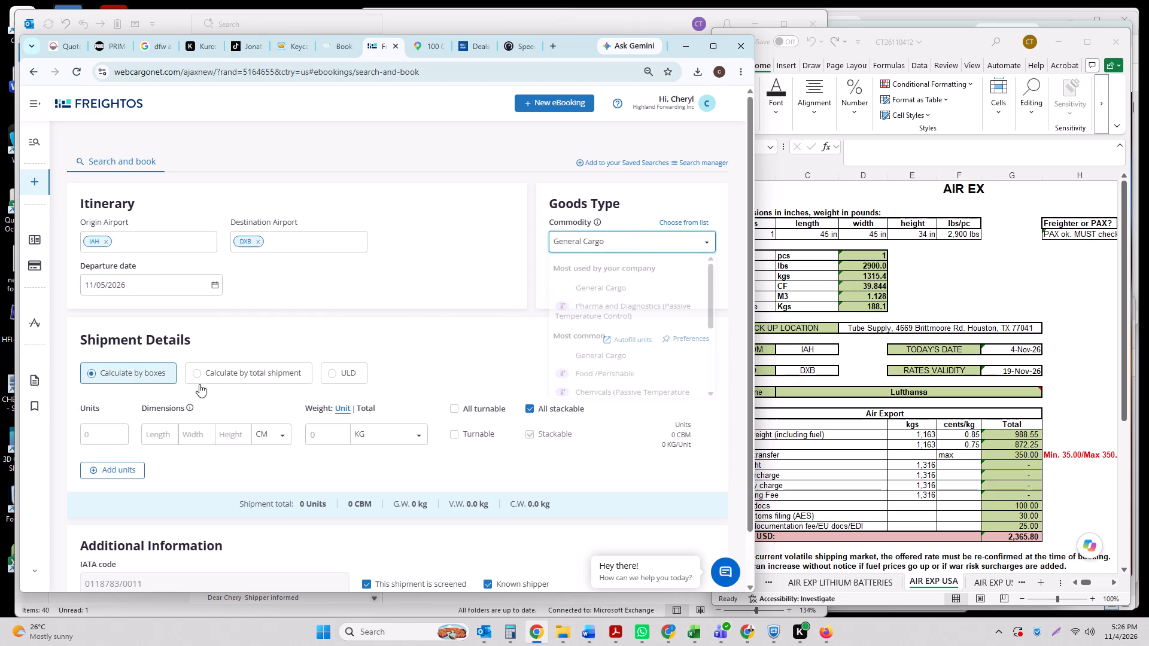
Enter the shipment details as 1 unit of 45 x 45 x 34 IN weighing 1316 KG.
click(110, 433)
key(1)
key(Tab)
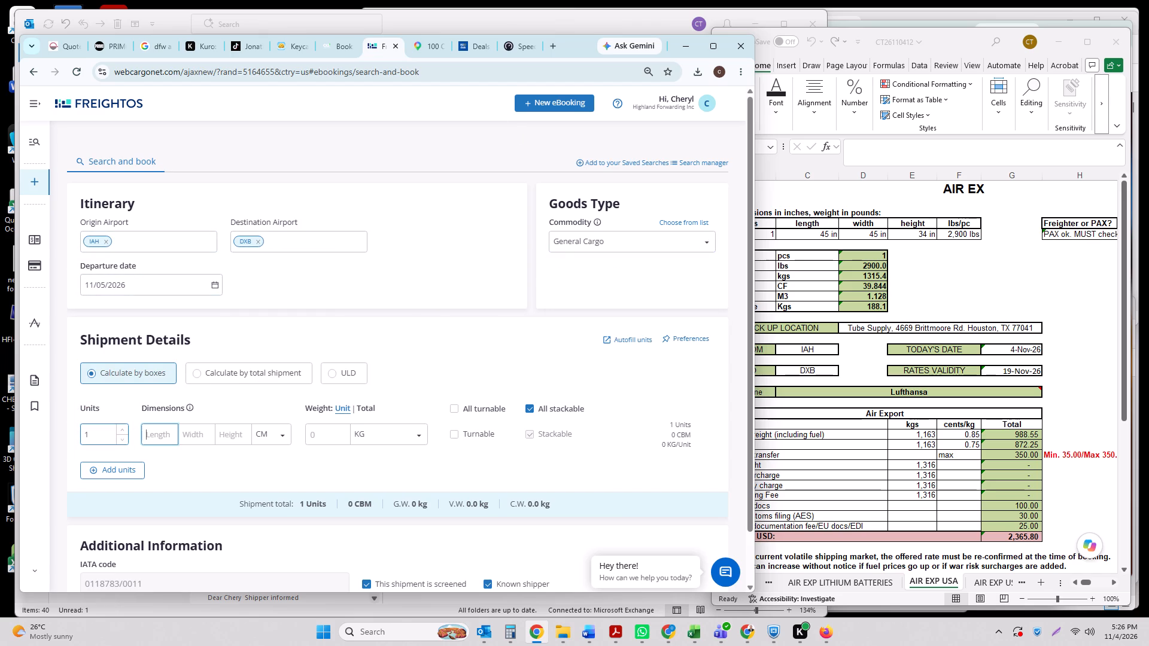
click(270, 413)
click(274, 427)
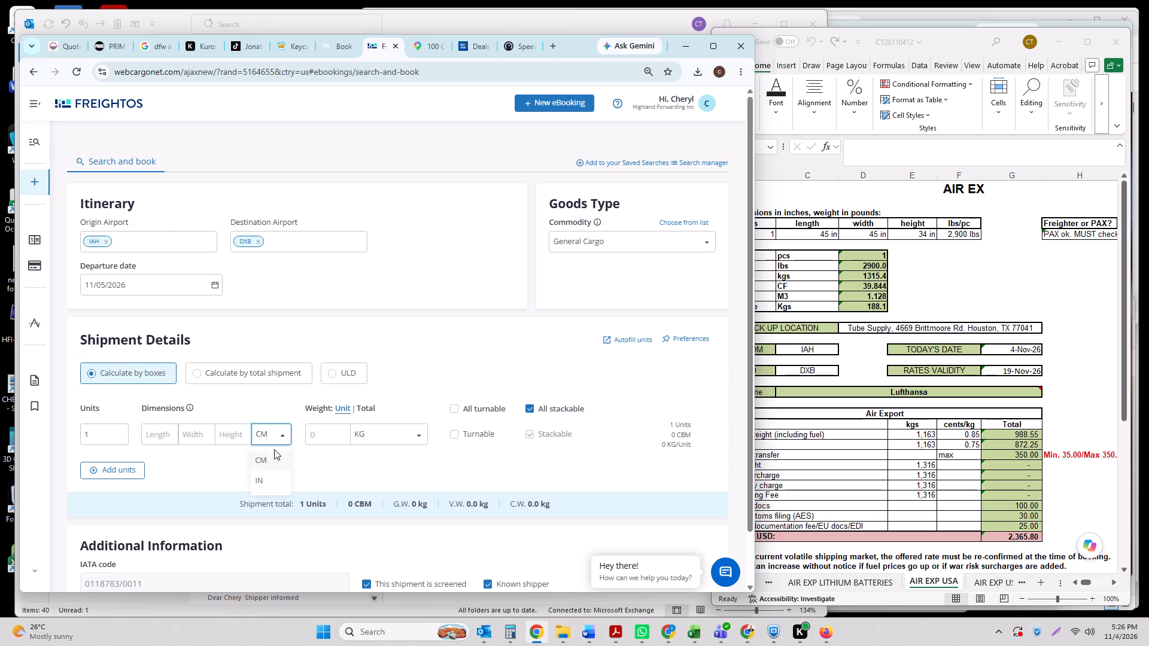
click(267, 477)
click(168, 435)
text(45)
key(Tab)
text(45)
key(Tab)
text(34)
key(Tab)
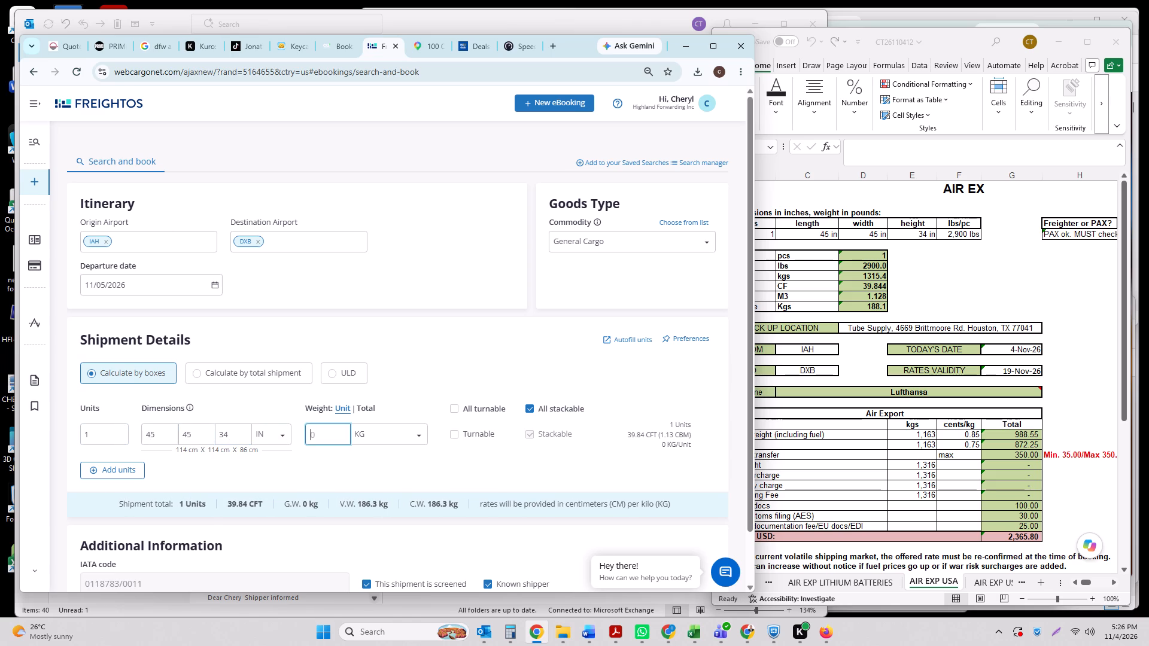
text(1316)
key(Tab)
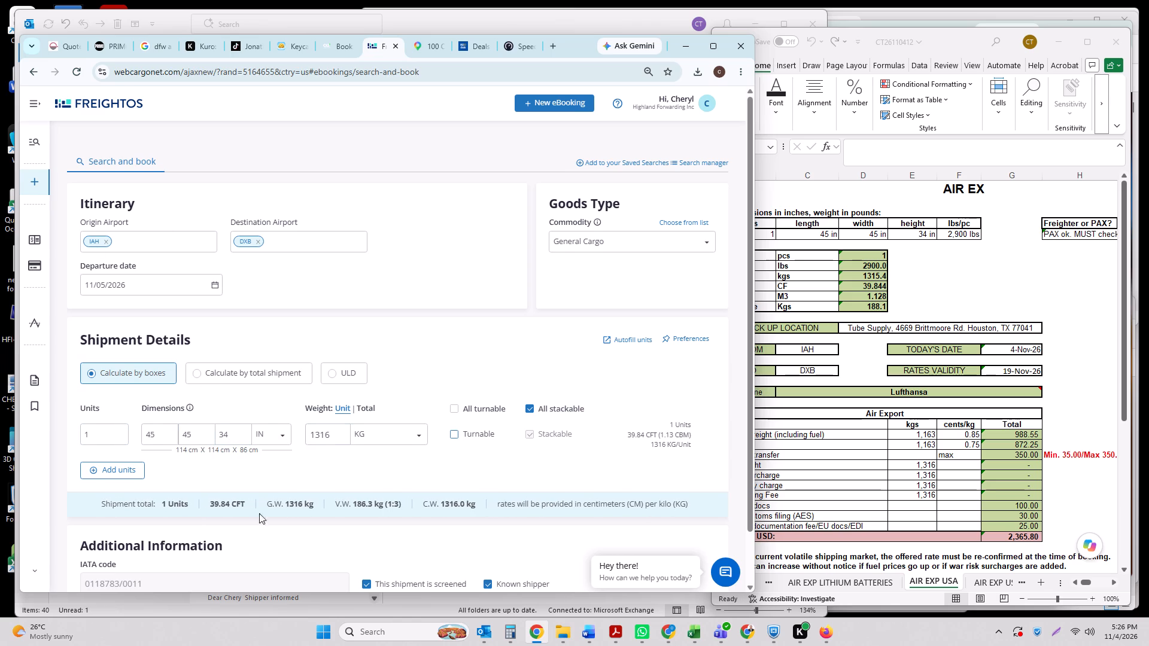
Run the airfreight rate search for the entered shipment.
scroll(352, 551, down, 3)
click(369, 526)
click(369, 560)
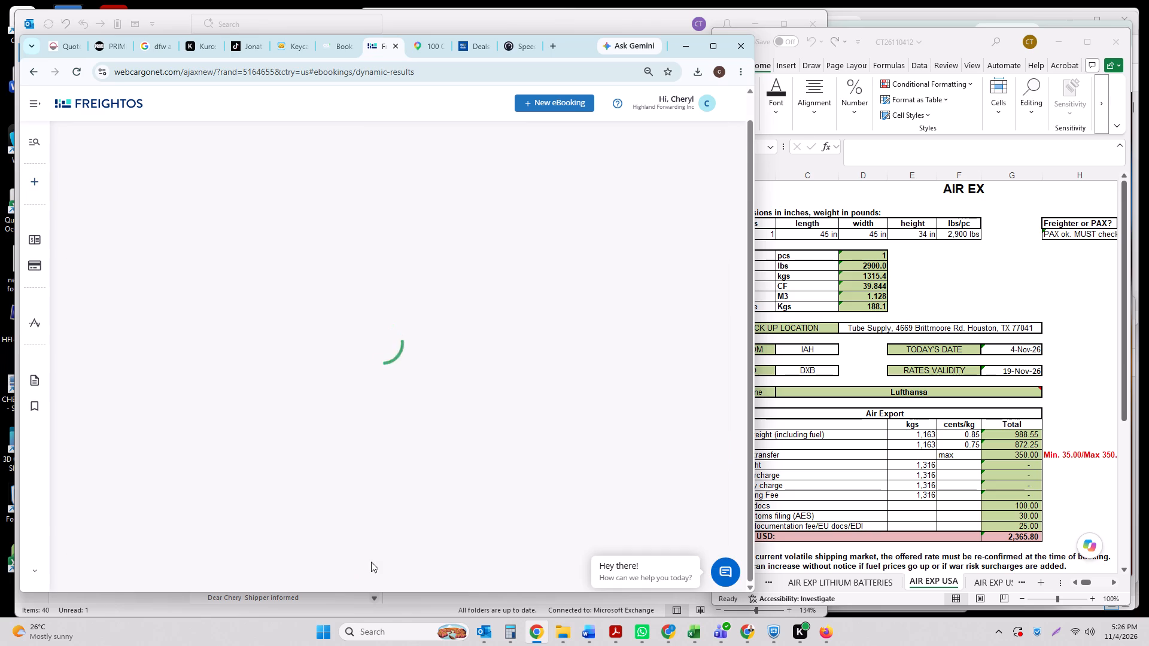
In the Excel quote, relabel the Crating line as "Crating + delivery to IAH".
click(768, 448)
click(749, 445)
click(888, 146)
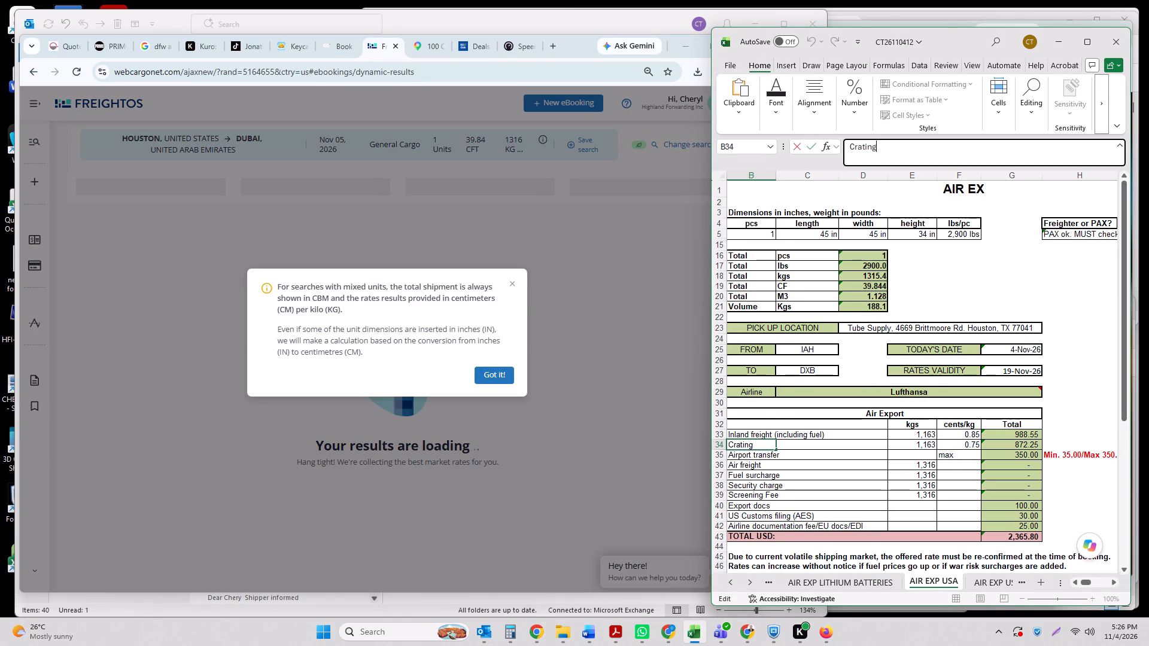
key(space)
text(+ delivery to)
key(space)
text(IAH)
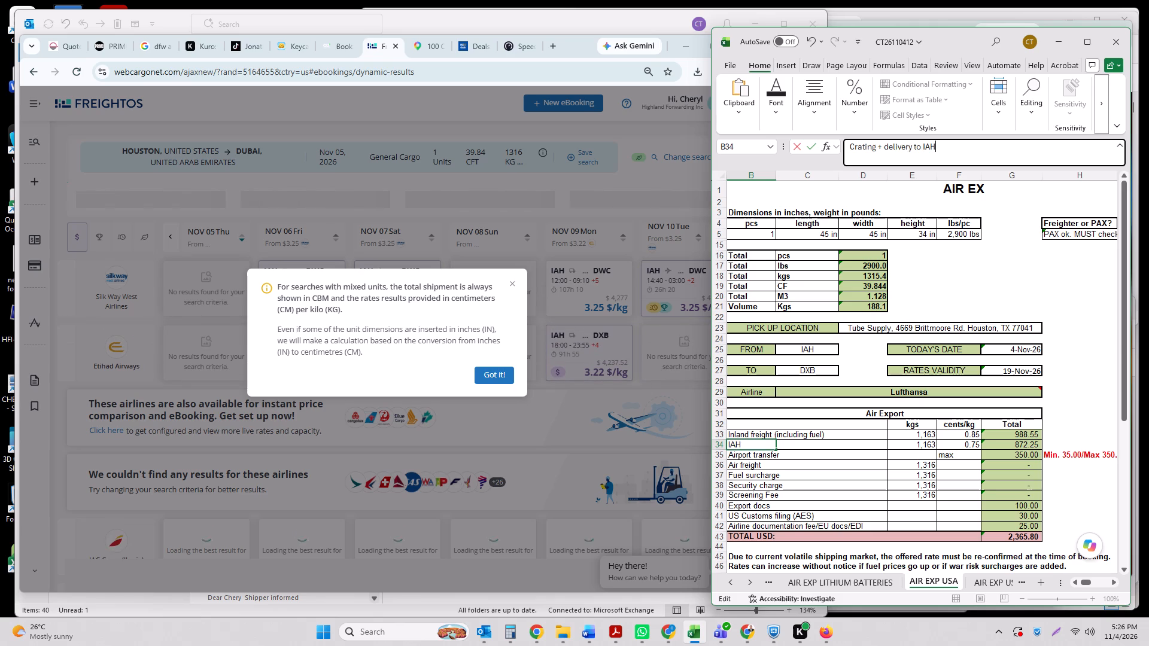
key(Tab)
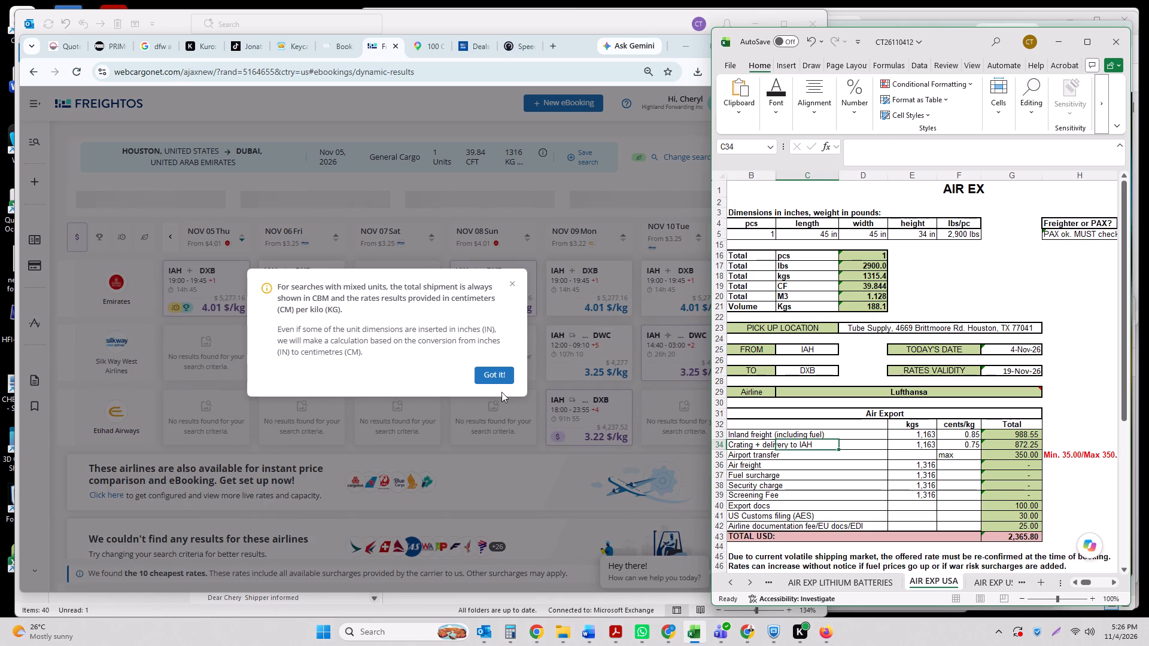
Back in the Freightos results, dismiss the mixed-units notice and select the 10 November Turkish Cargo IAH–DXB rate of 4.20 $/kg for booking review.
click(482, 376)
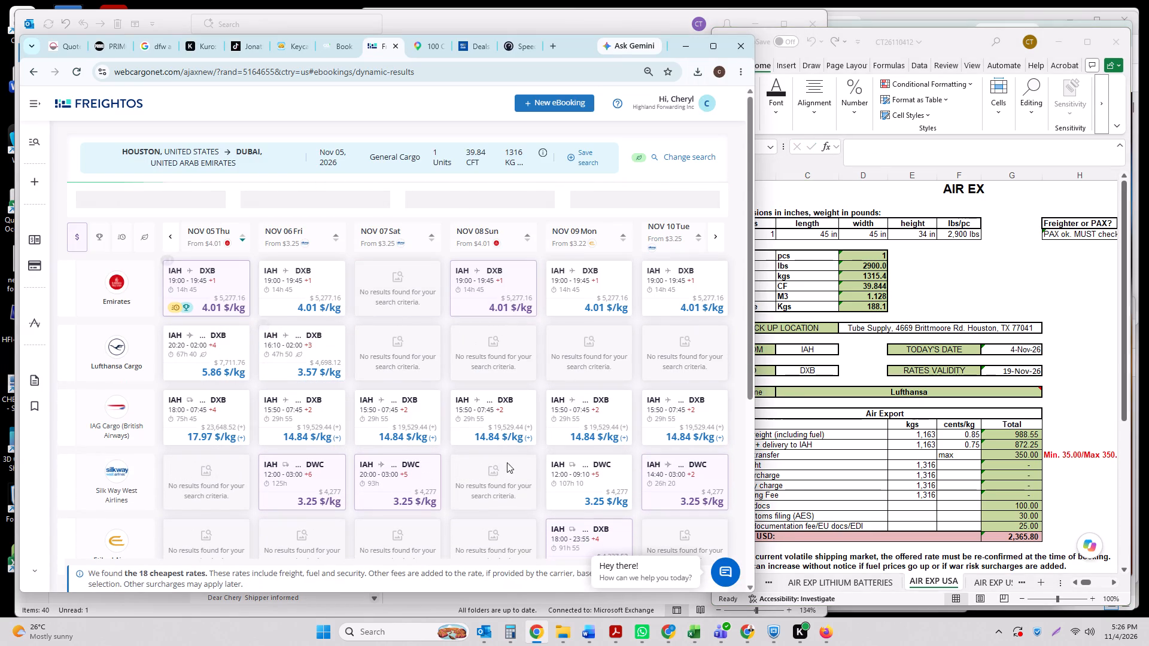
click(515, 307)
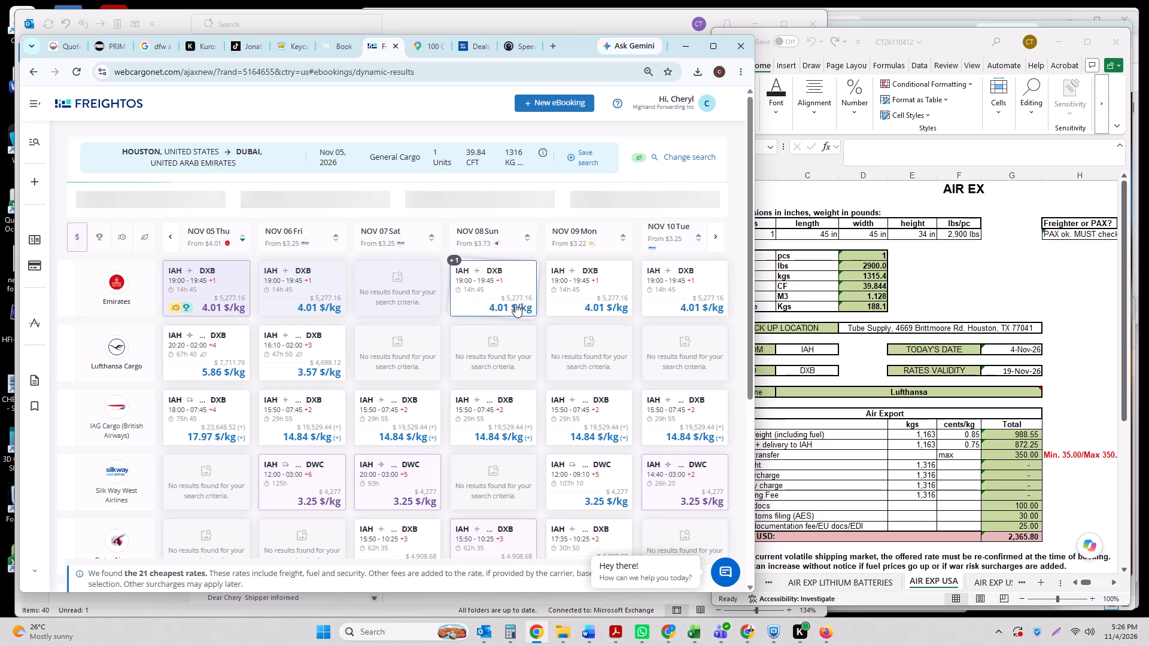
click(609, 302)
click(693, 298)
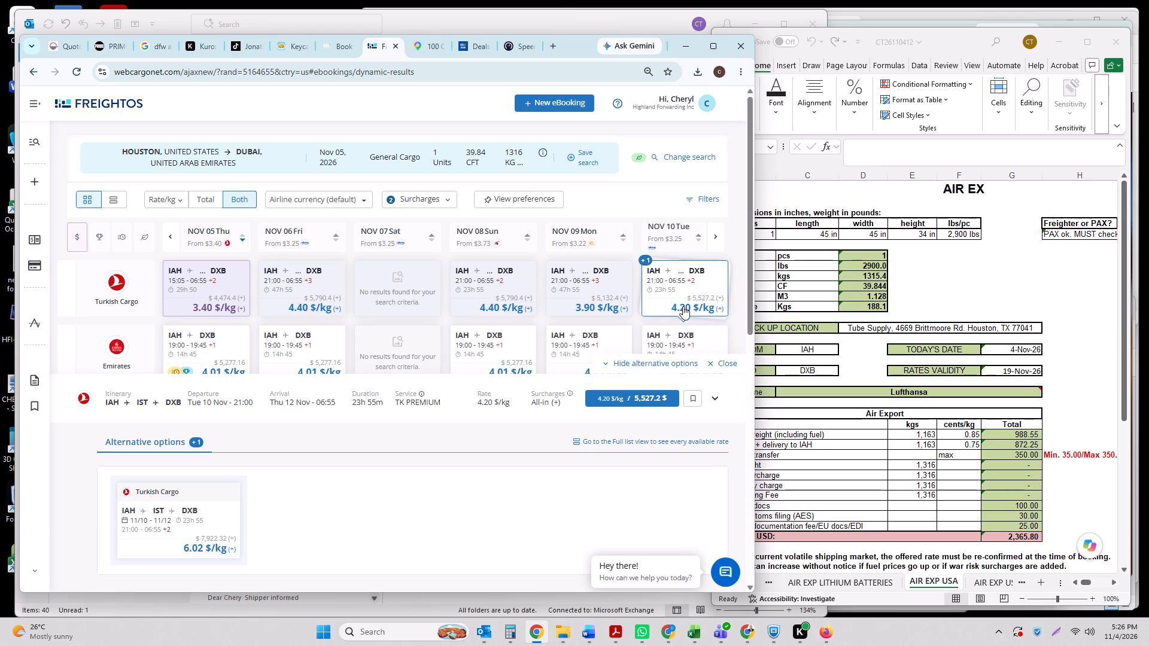
click(627, 391)
Expand the surcharge details of the Turkish Cargo offer and capture a screenshot of the booking review page.
double_click(954, 464)
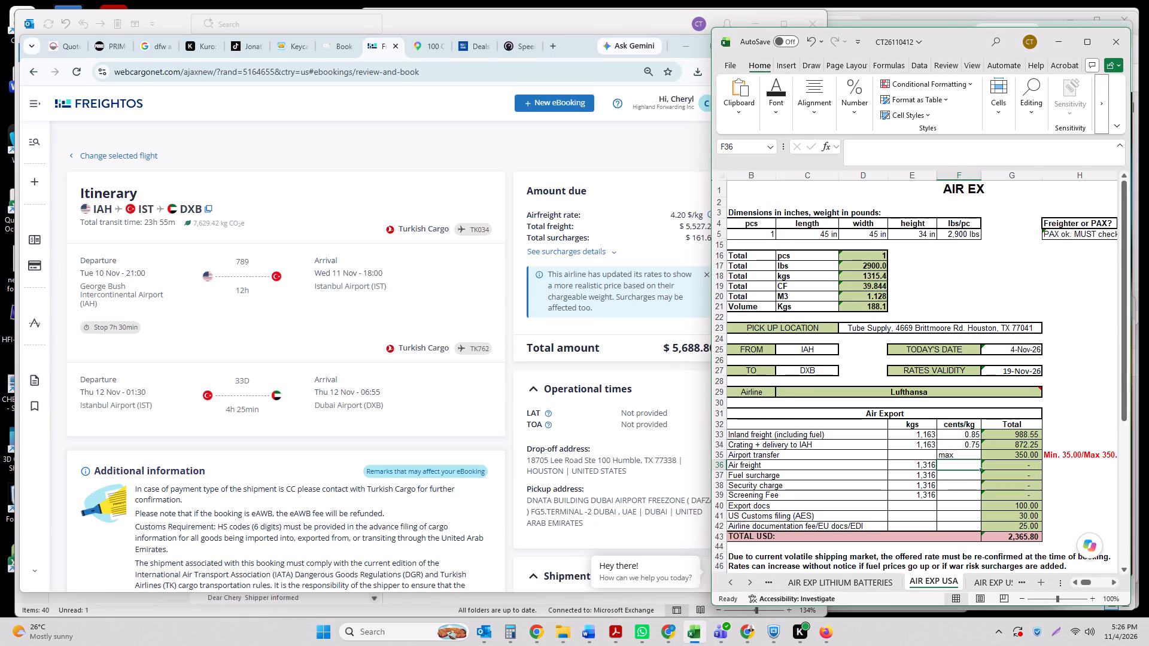
click(557, 249)
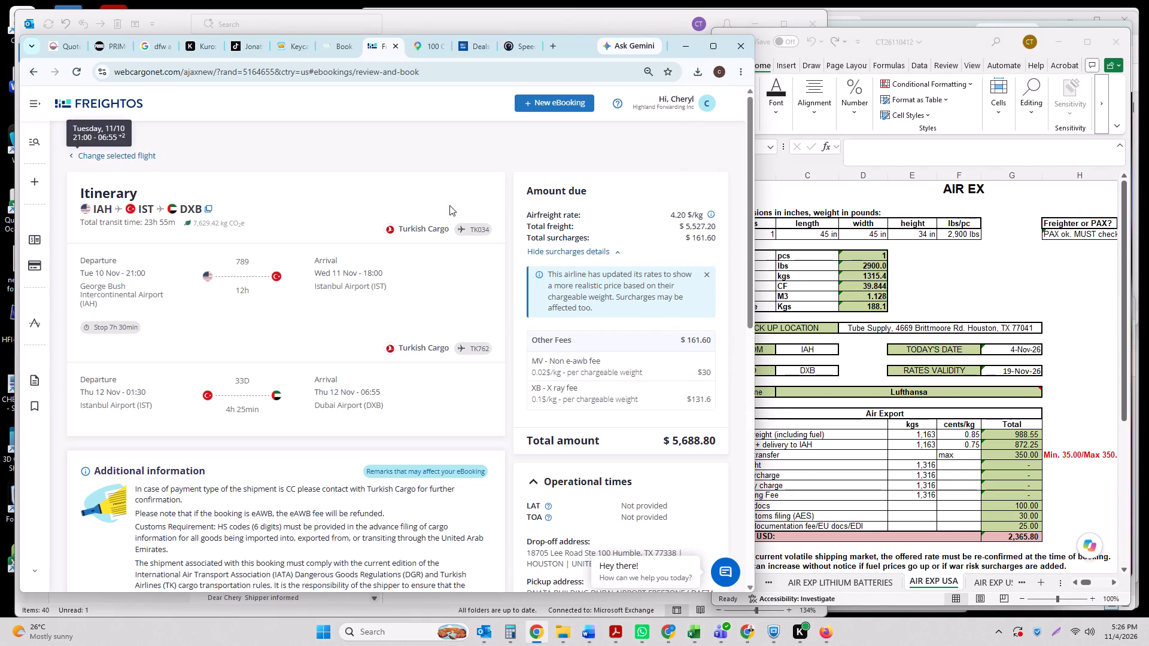
key(Print)
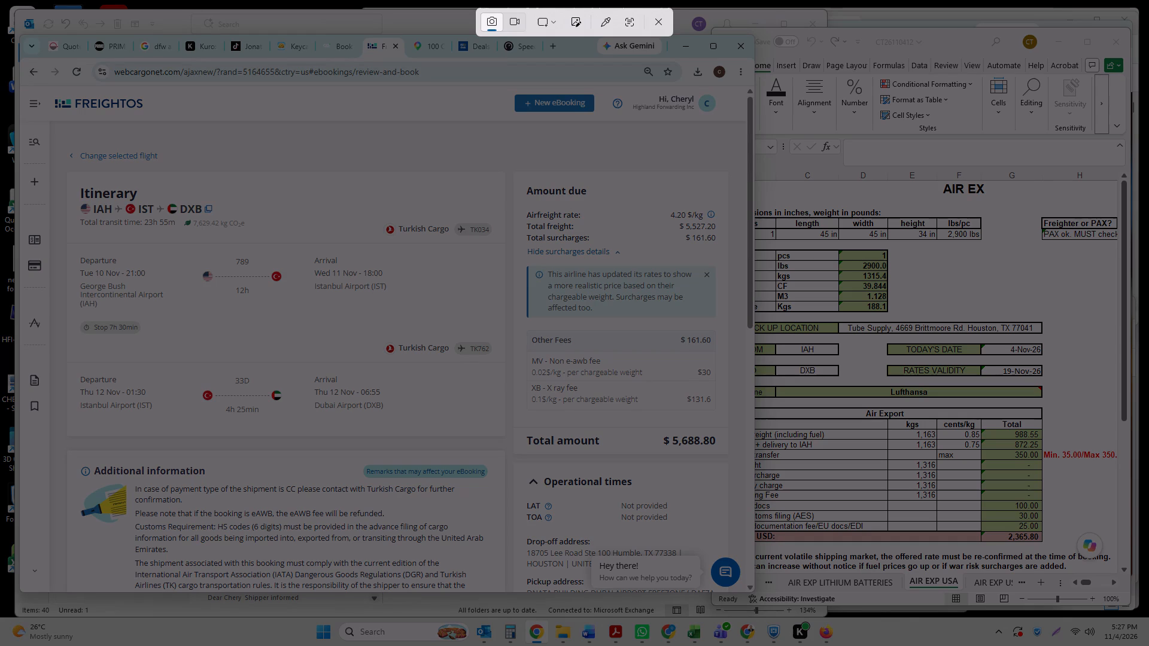
drag(50, 90, 732, 581)
In the Excel quote, set the cents/kg rate to 4.20 for Air freight and 0.10 for Screening Fee.
scroll(616, 520, down, 2)
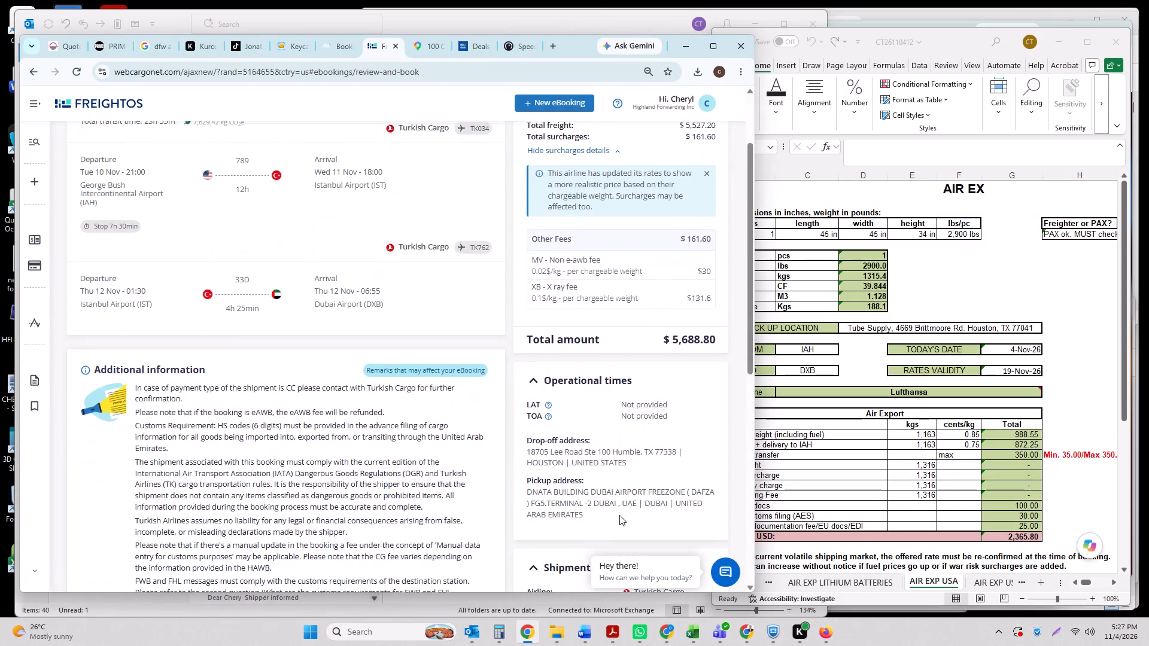
scroll(601, 511, down, 1)
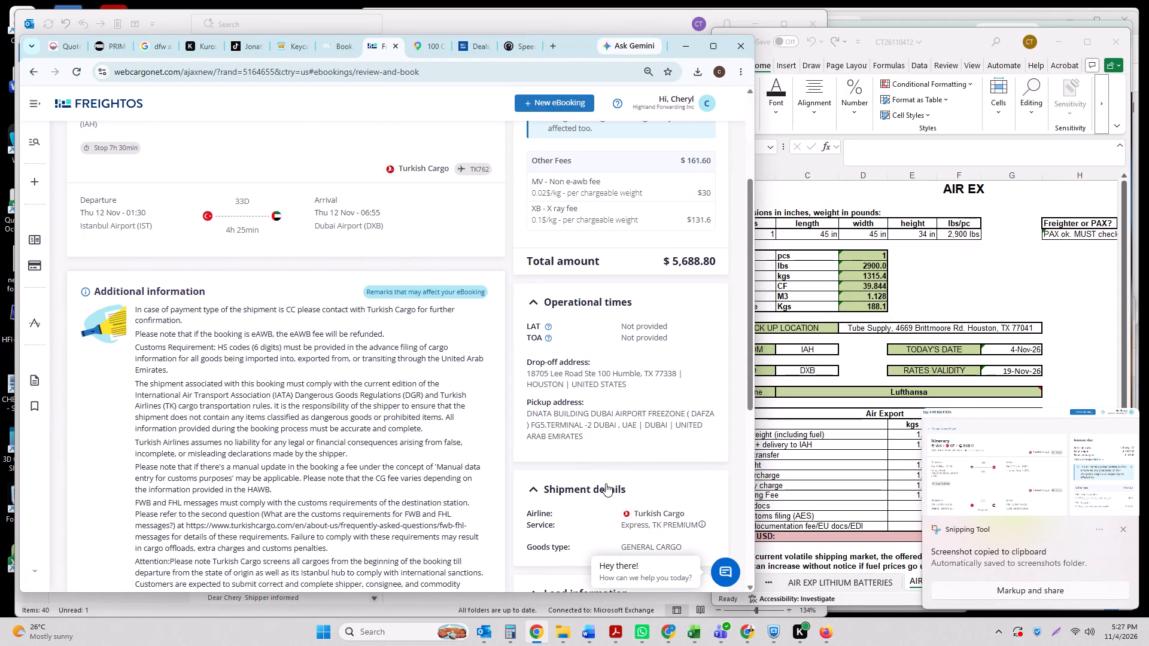
scroll(594, 428, down, 2)
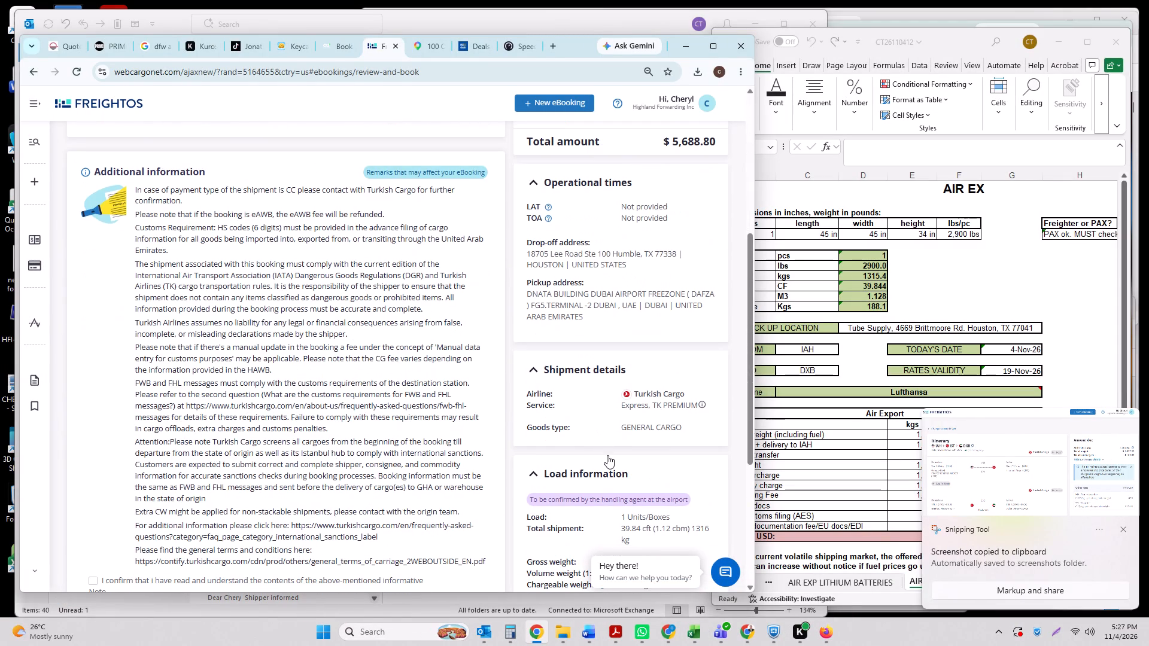
scroll(607, 455, up, 7)
click(867, 486)
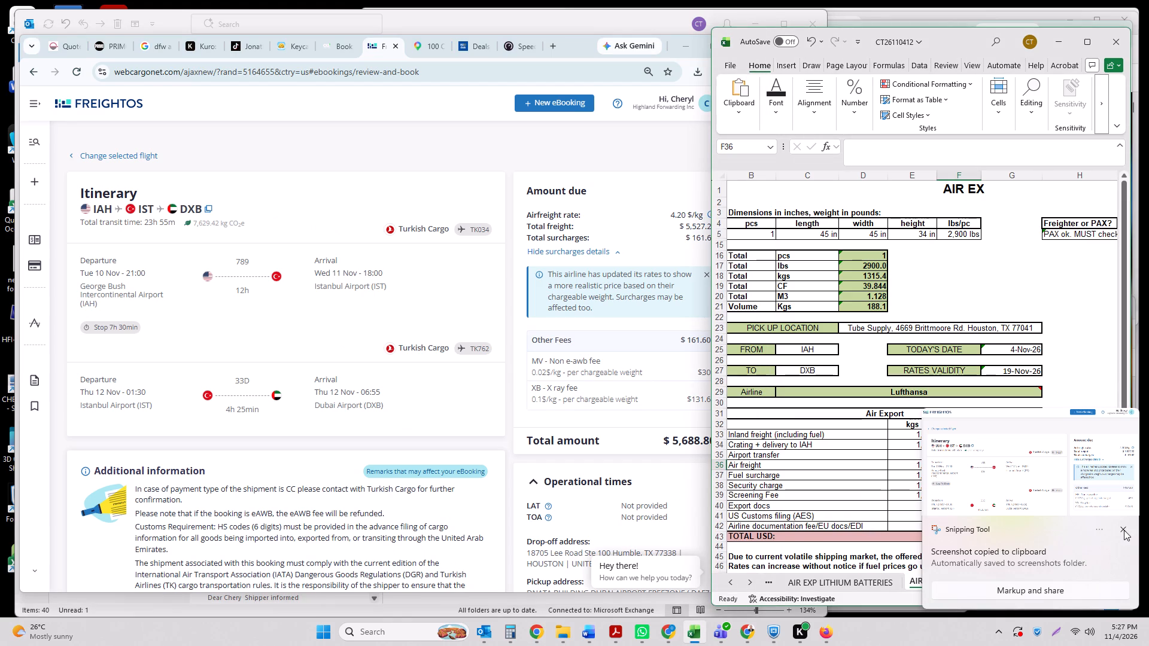
click(1124, 530)
click(959, 471)
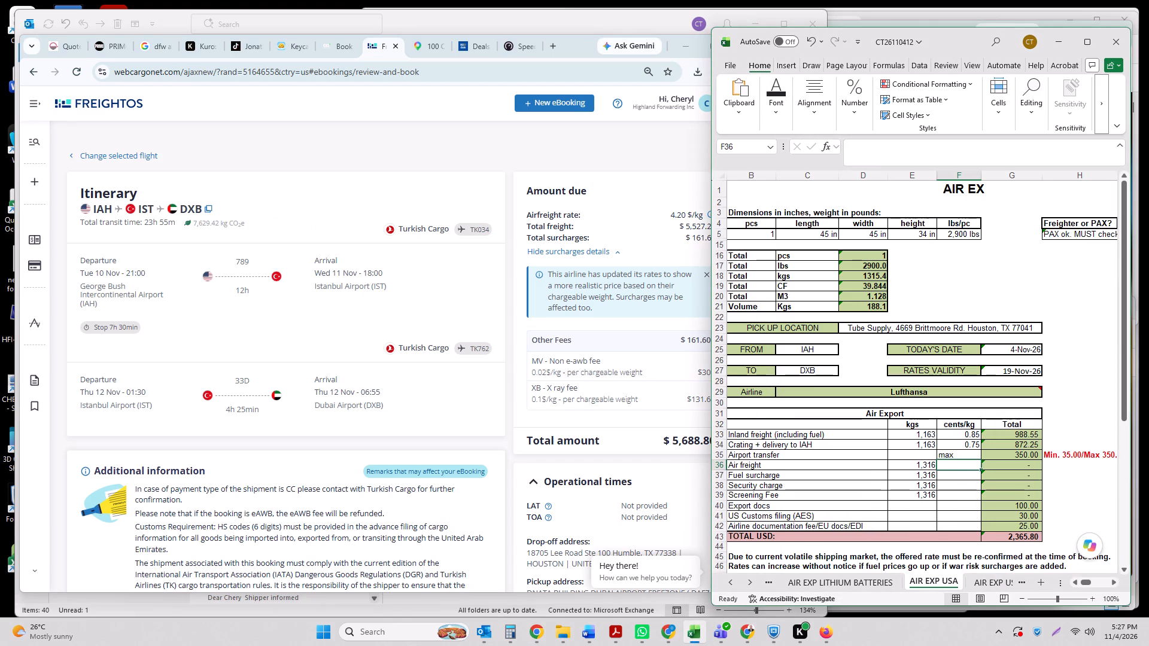
text(4.20)
key(Return)
key(Return)
key(Return)
text(0.10)
key(Return)
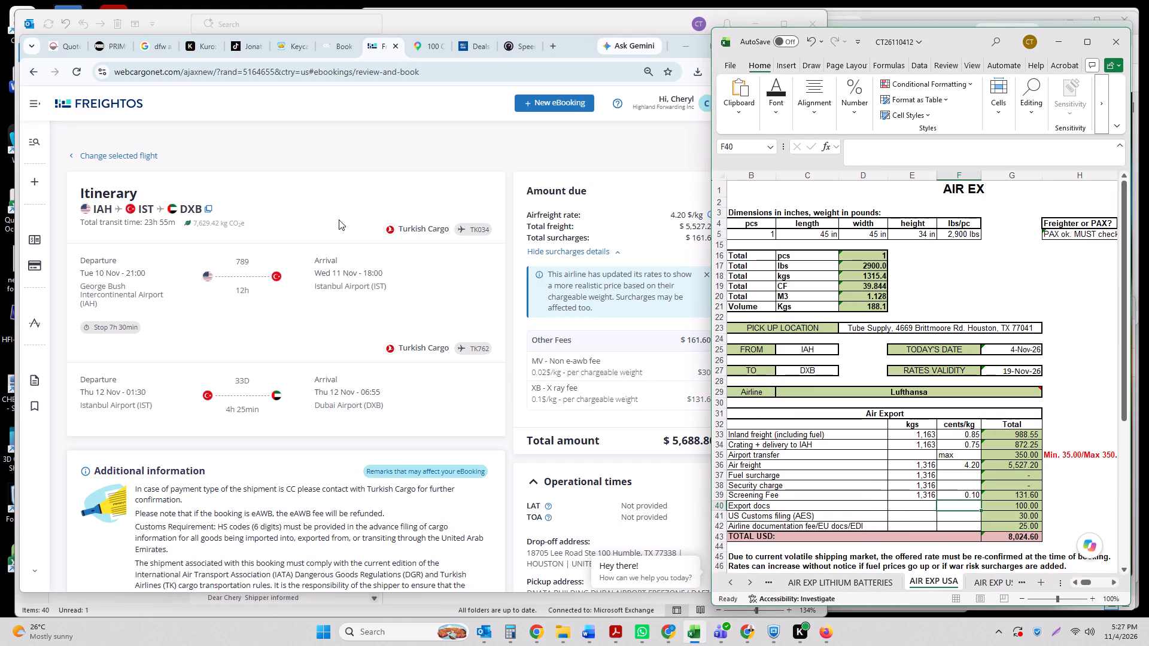
Set the Air freight cents/kg rate in the quote to 4.30.
scroll(324, 214, up, 4)
click(601, 233)
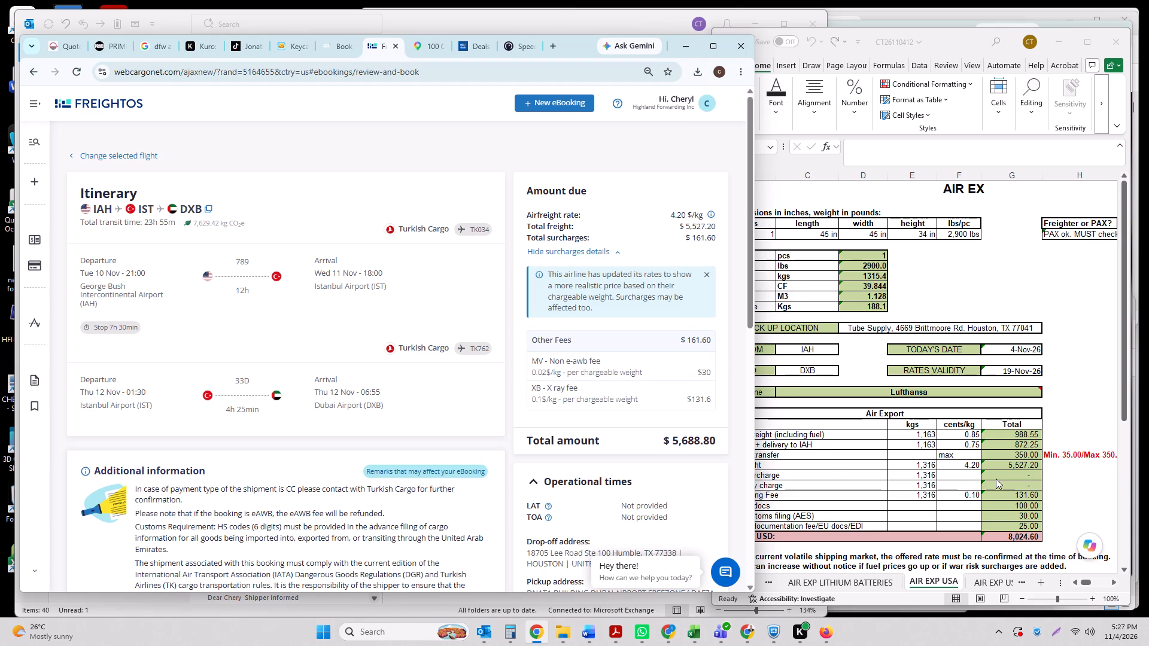
click(975, 471)
click(971, 465)
text(4.30)
key(Return)
Return from the Freightos booking review to the list of available flight rates.
click(641, 192)
click(99, 156)
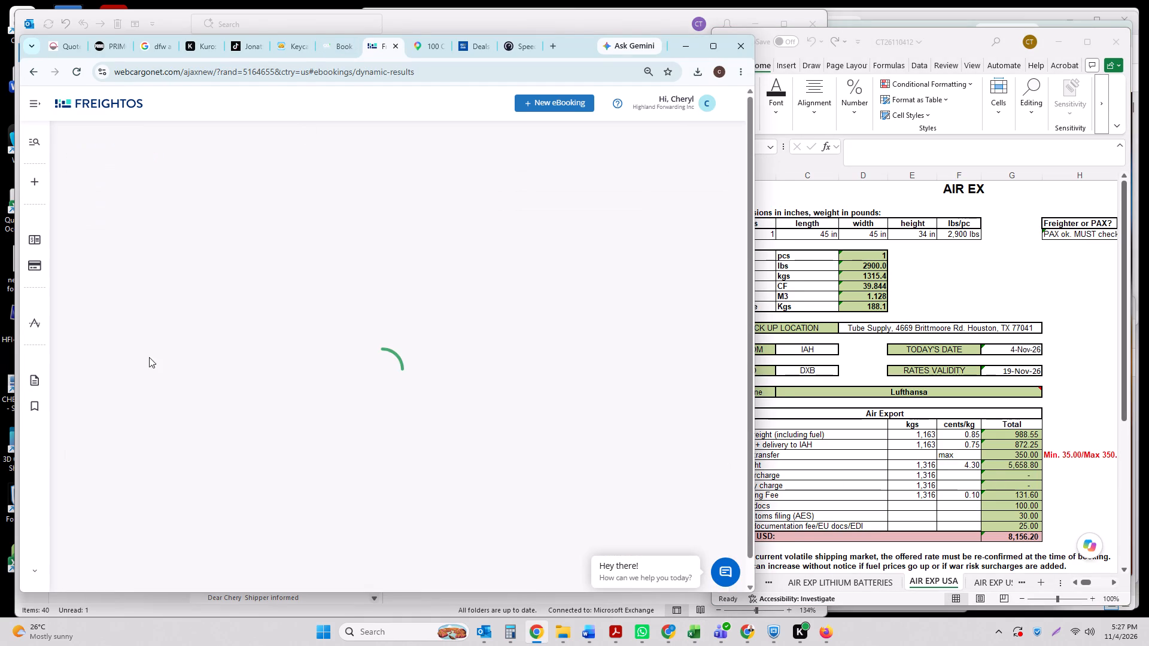
Switch to the DDP document in Word and open the recent document CT26110411_quote.
click(587, 635)
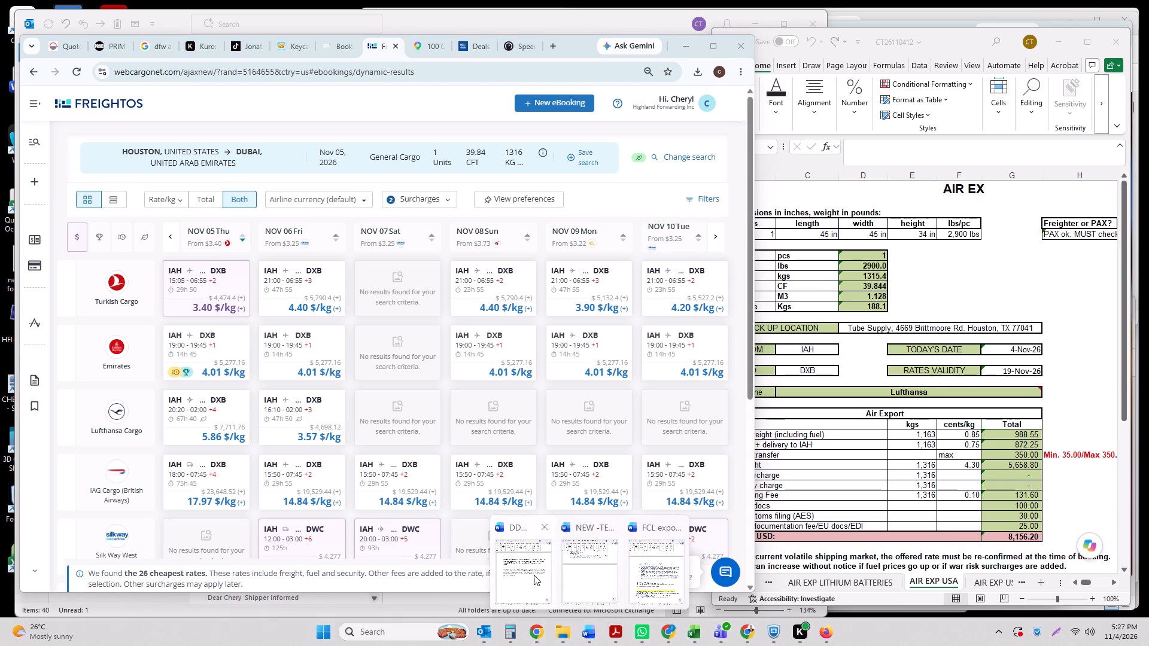
click(533, 575)
click(473, 54)
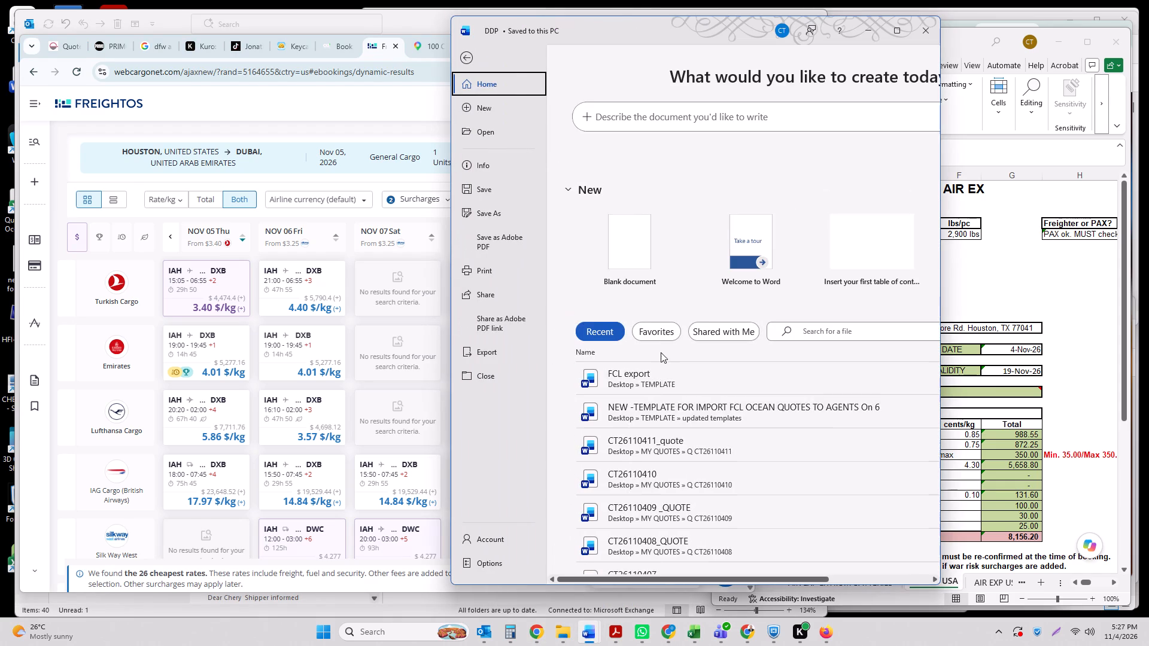
click(662, 442)
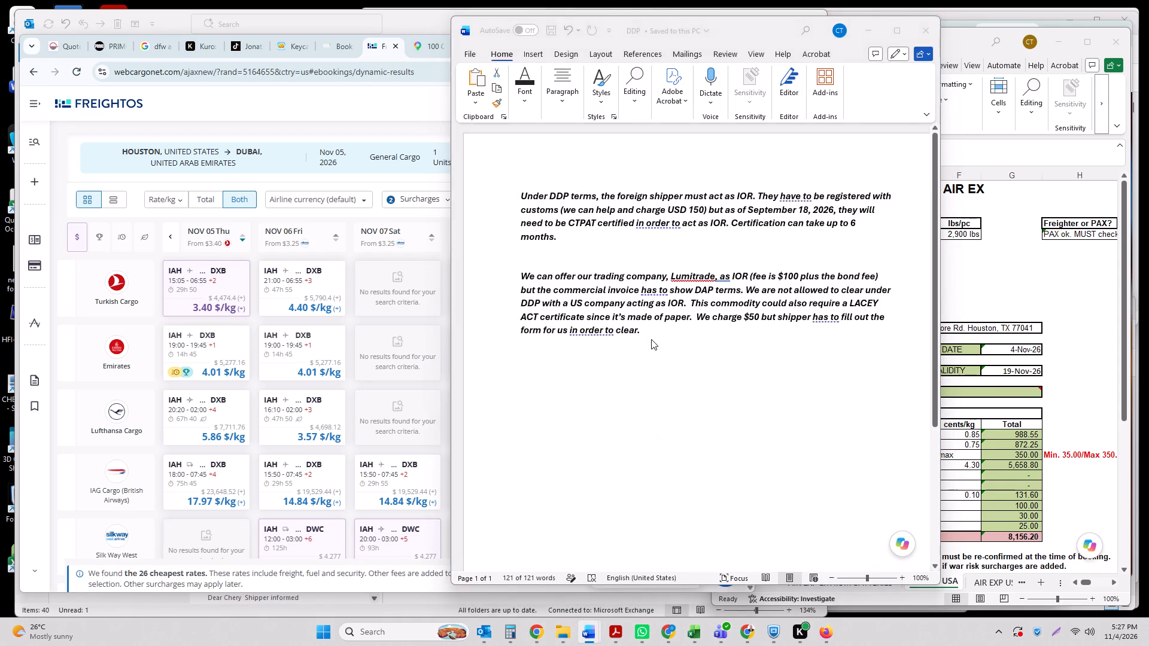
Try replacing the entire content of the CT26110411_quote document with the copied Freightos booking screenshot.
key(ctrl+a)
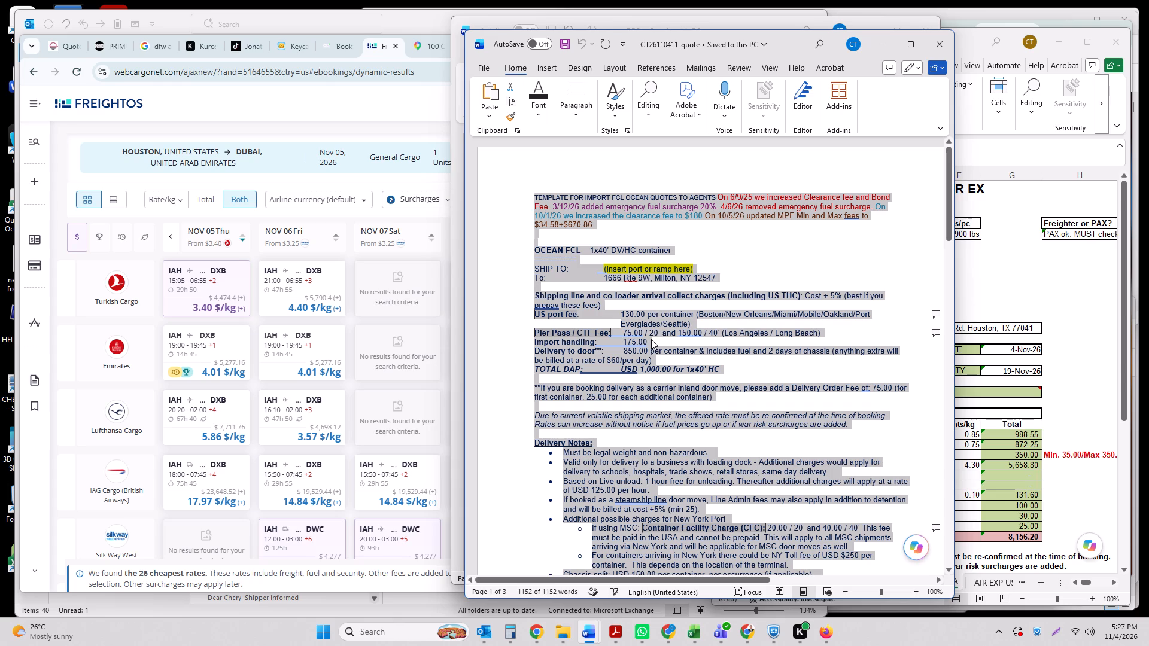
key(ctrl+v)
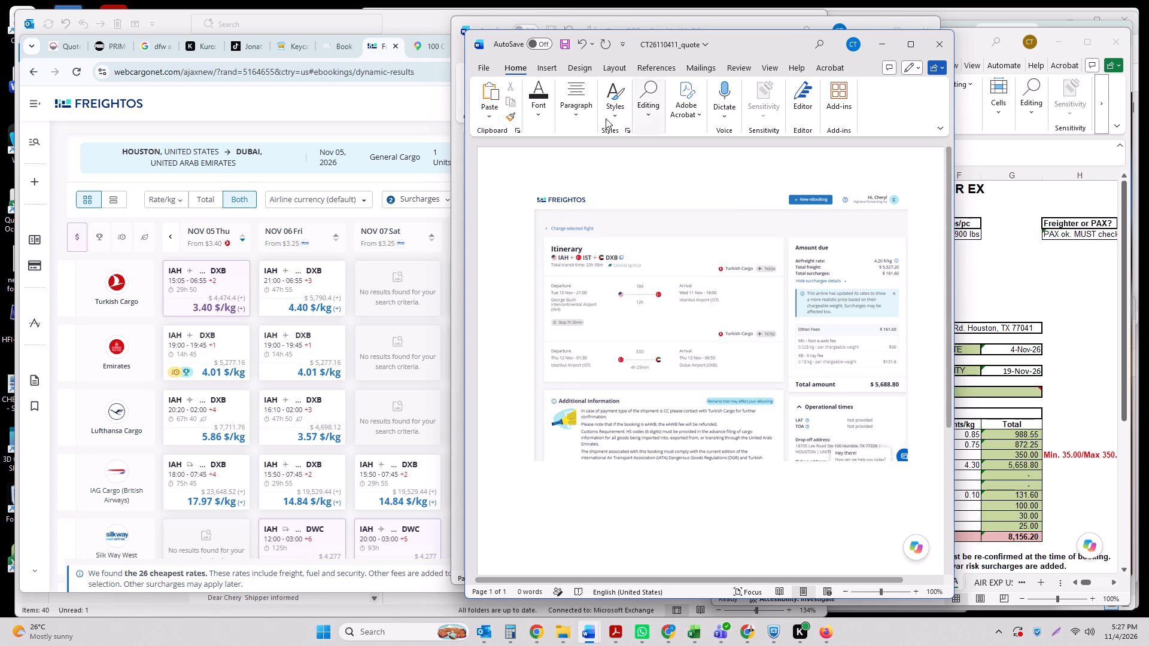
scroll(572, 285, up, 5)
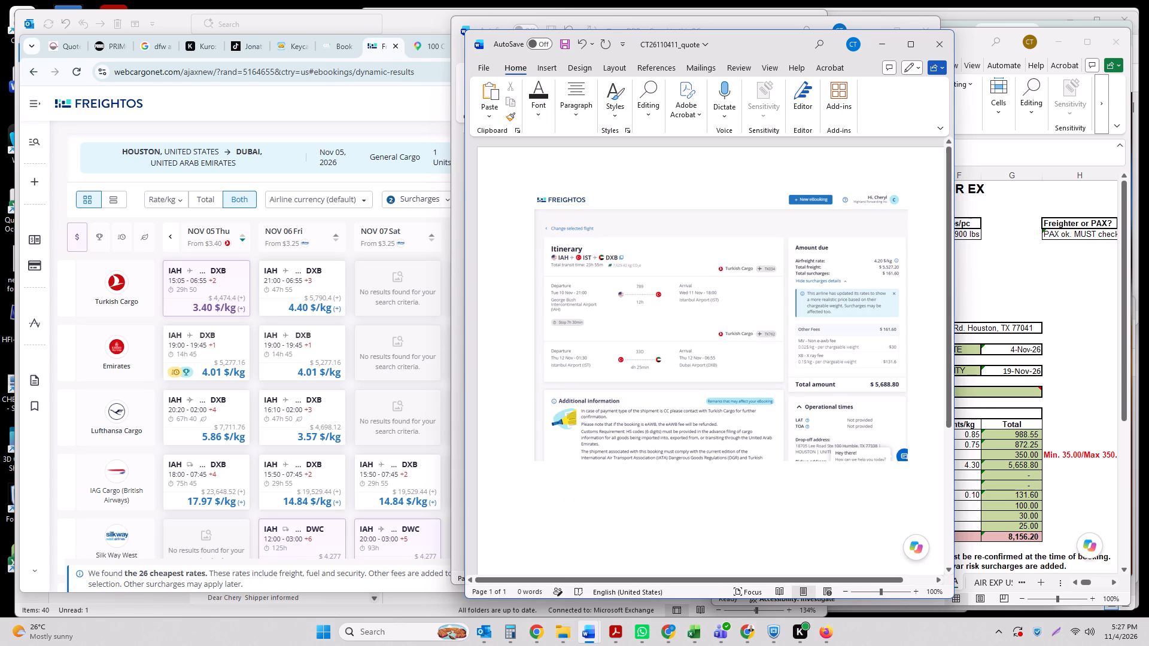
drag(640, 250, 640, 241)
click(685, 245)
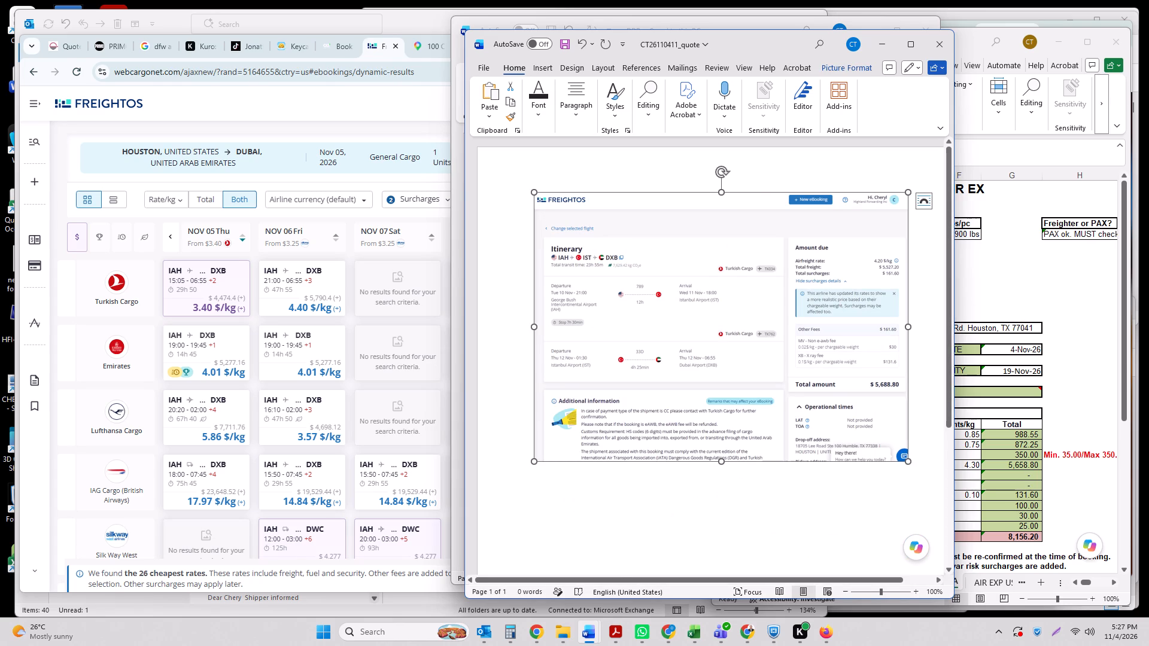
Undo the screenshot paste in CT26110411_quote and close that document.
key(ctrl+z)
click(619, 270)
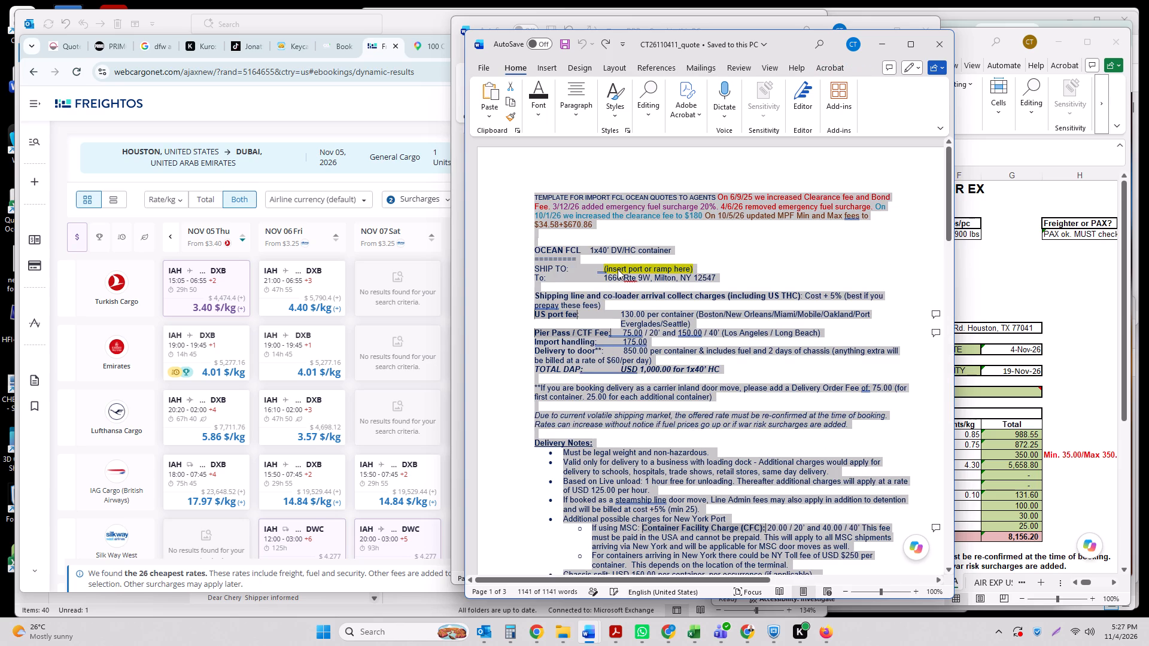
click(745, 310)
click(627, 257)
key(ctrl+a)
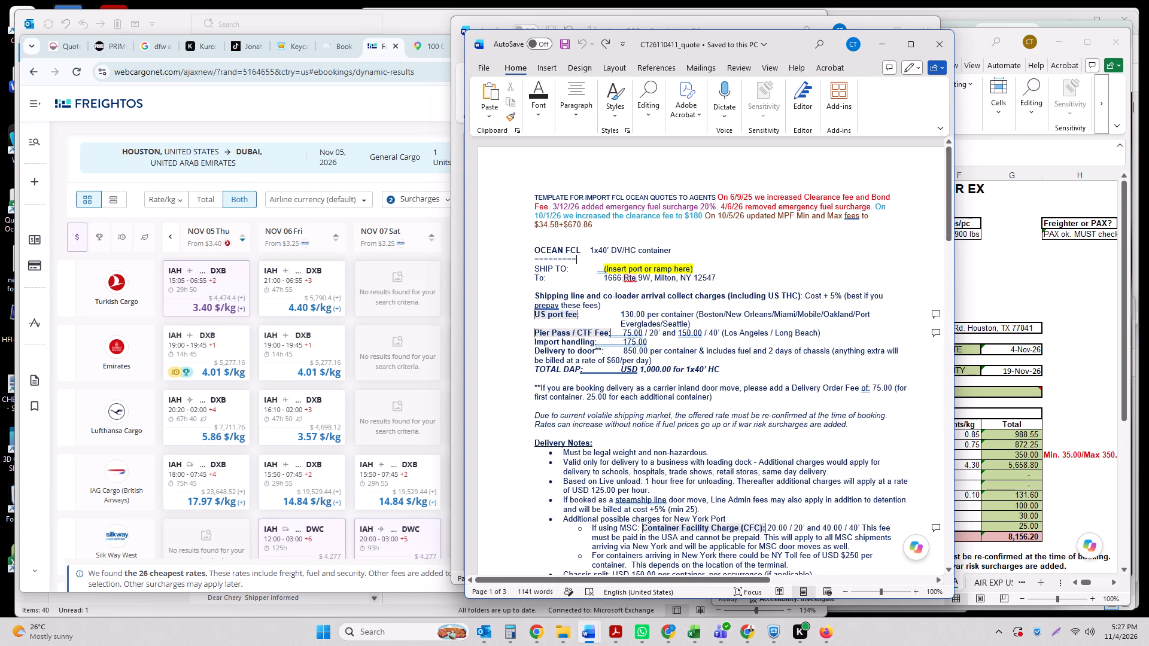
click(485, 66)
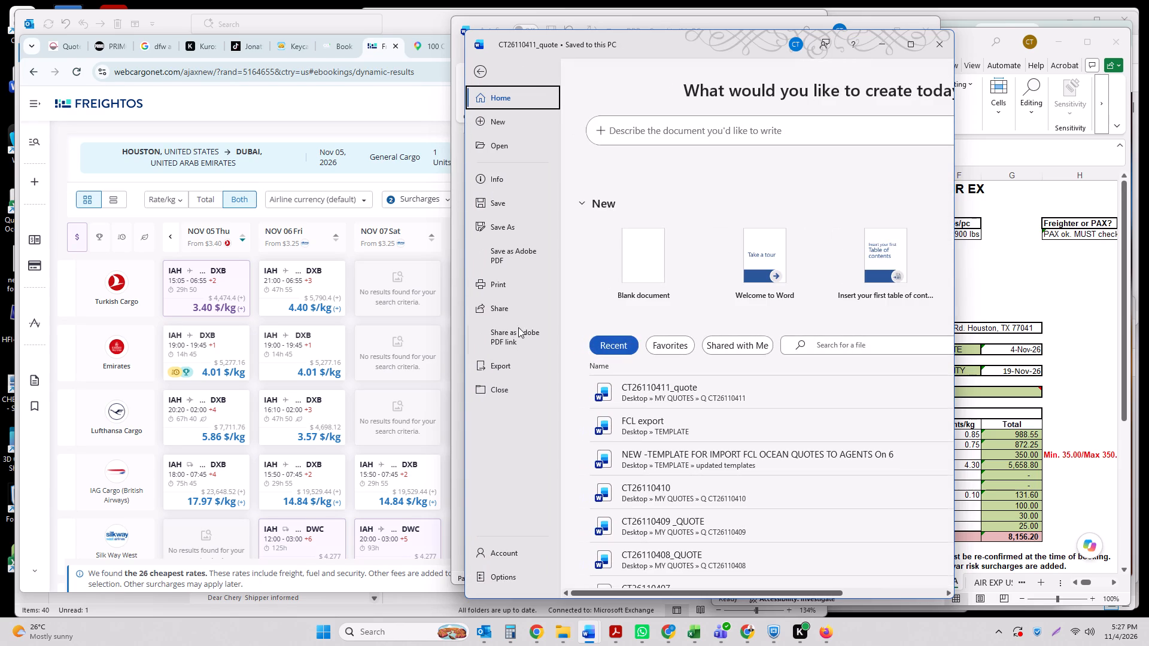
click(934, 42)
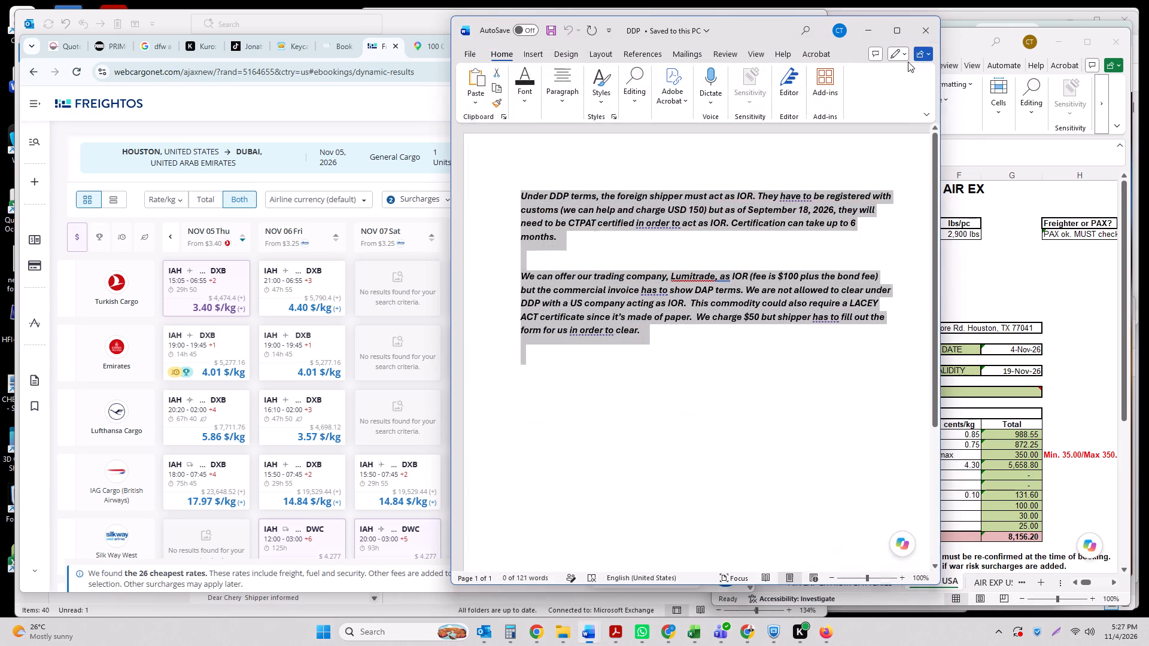
Open the recent document CT26110407 and replace all its content with the copied Turkish Cargo booking screenshot.
click(476, 53)
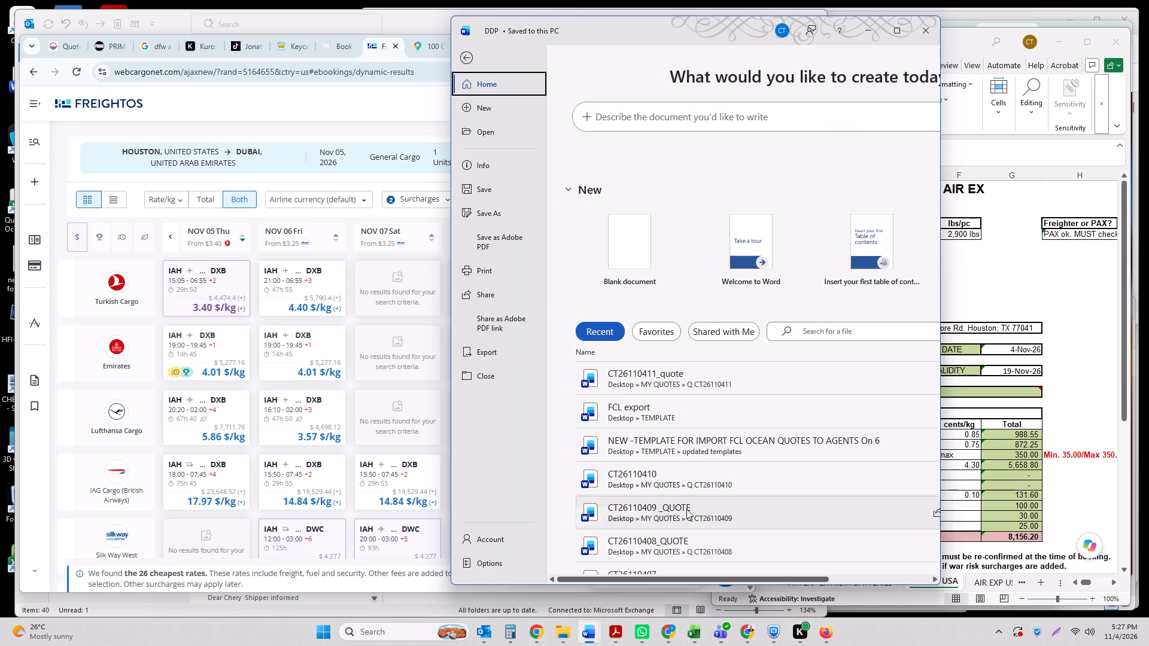
scroll(689, 515, down, 1)
click(677, 538)
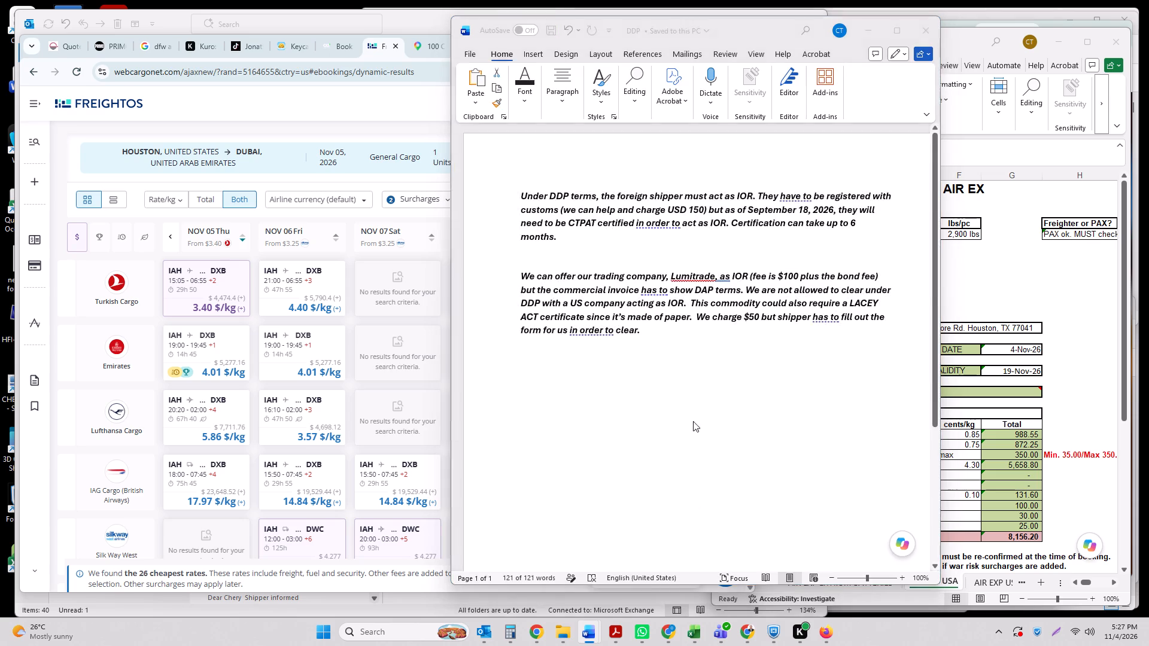
drag(704, 380, 705, 373)
key(ctrl+a)
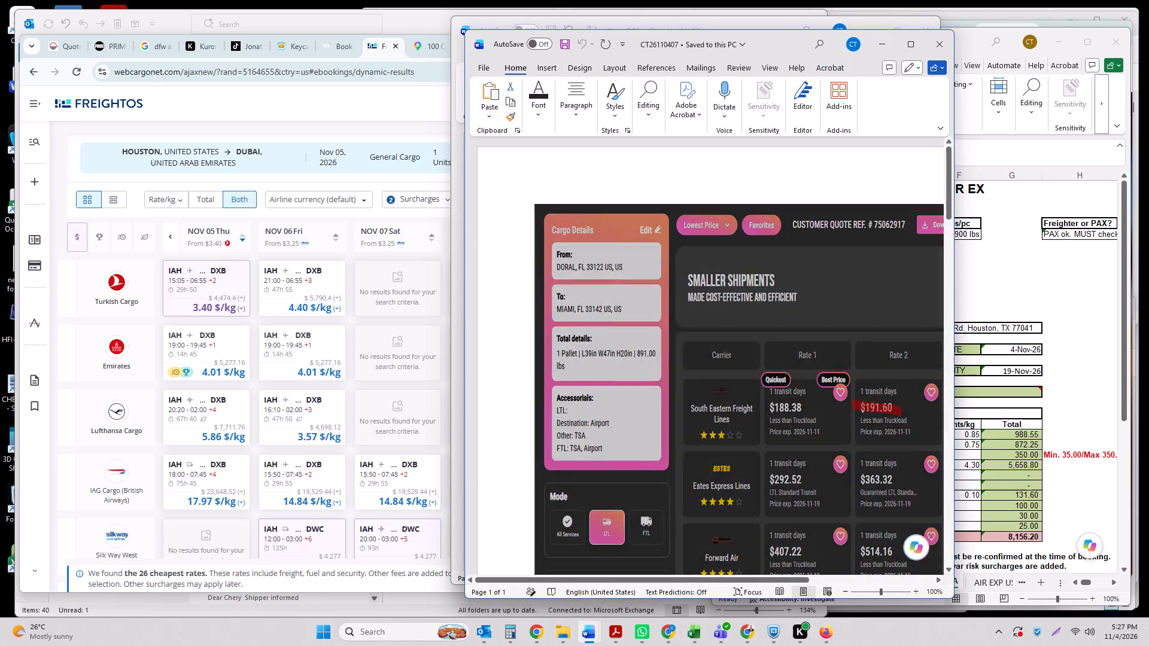
key(Delete)
key(ctrl+v)
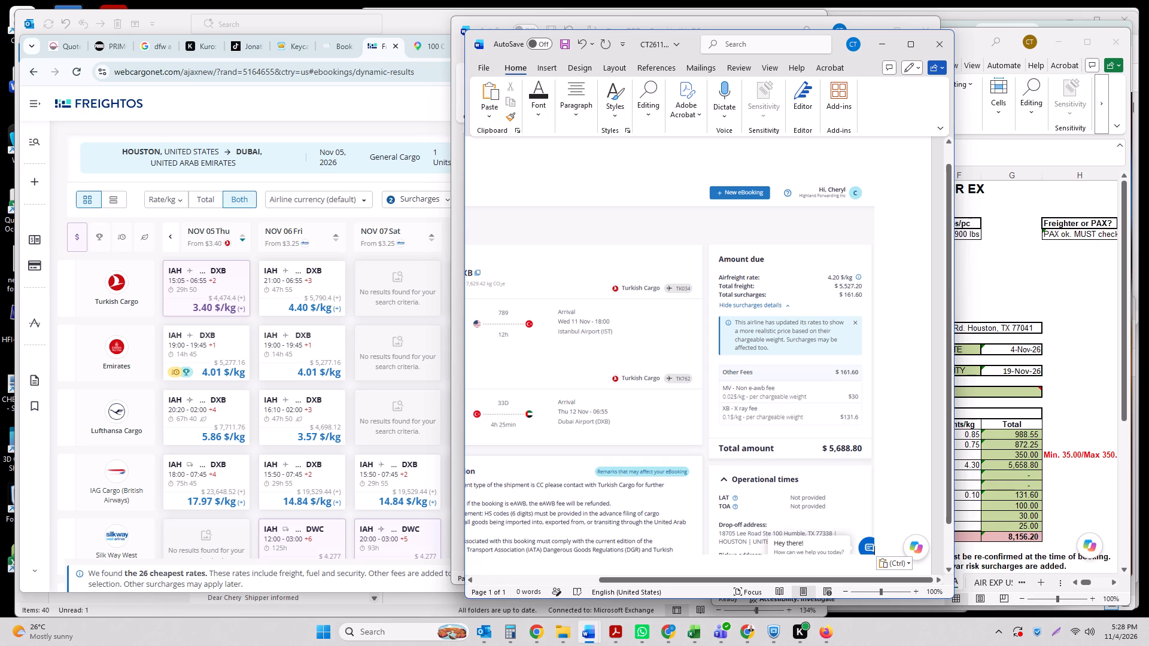
In the Excel quote, set the Fuel surcharge cents/kg rate to 0.02.
click(957, 479)
click(969, 477)
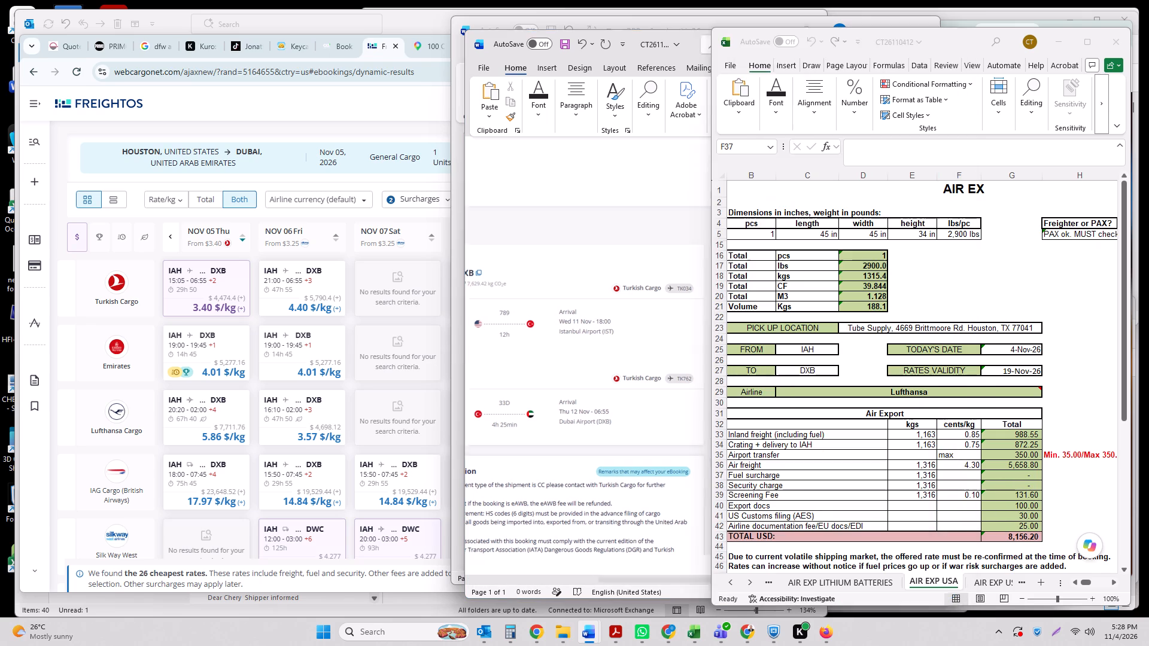
text(0.02)
key(Return)
key(Up)
key(Left)
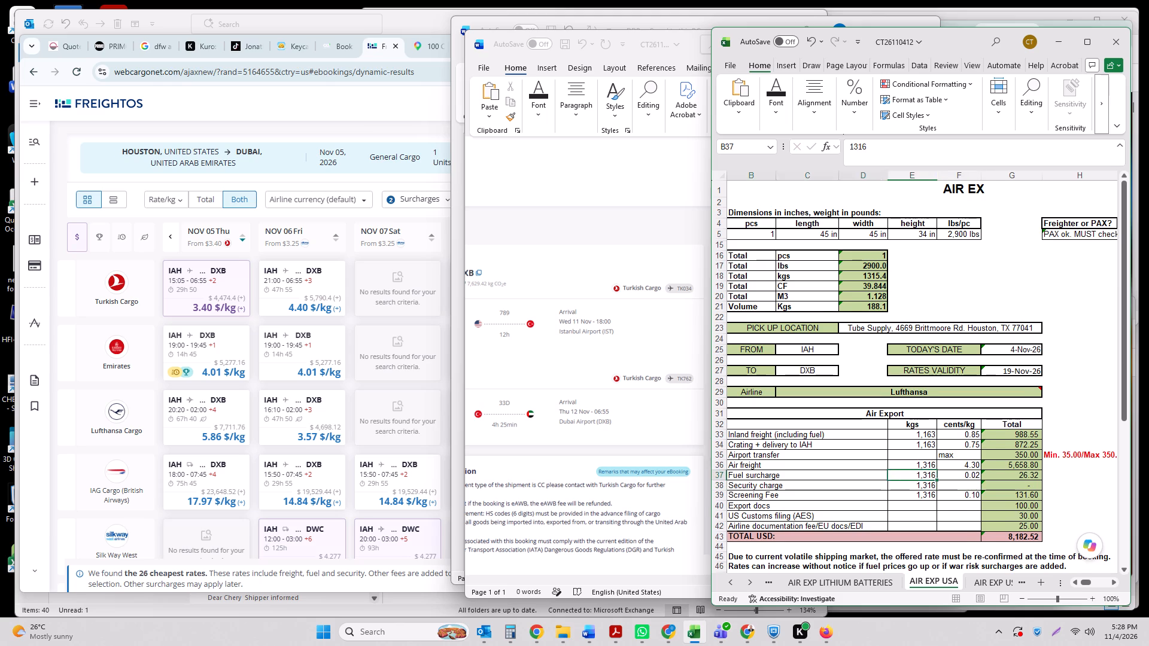
key(Left)
key(Left)
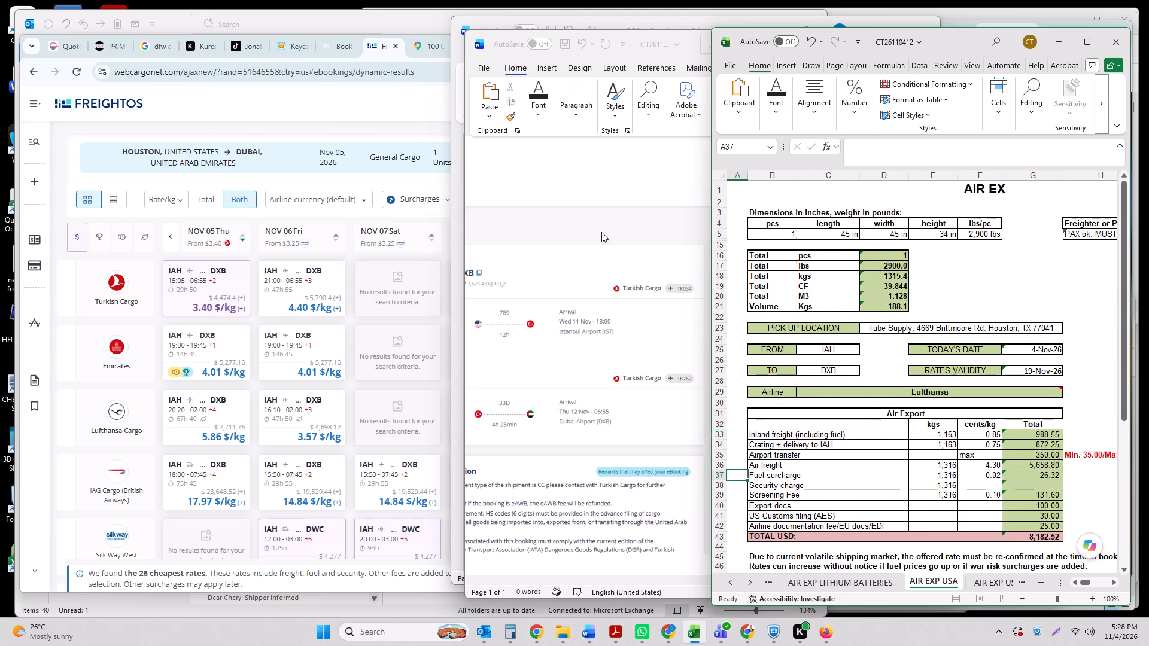
Switch to Chrome and capture a screen snip of the Freightos Houston–Dubai flight rates list.
click(601, 232)
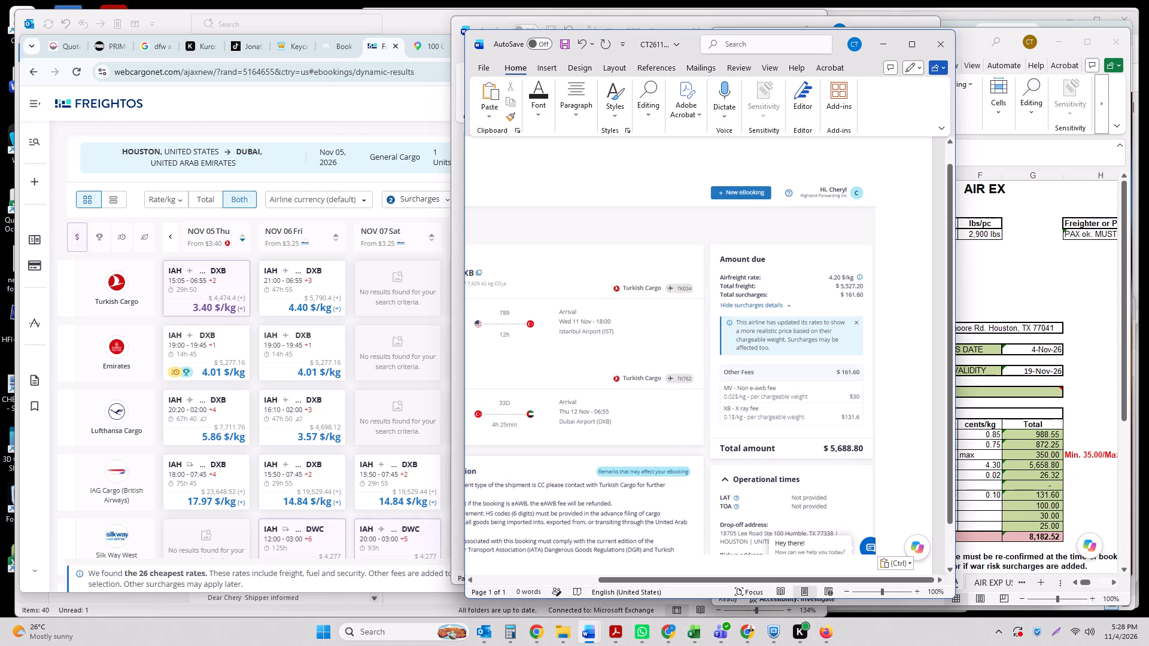
click(770, 394)
click(334, 112)
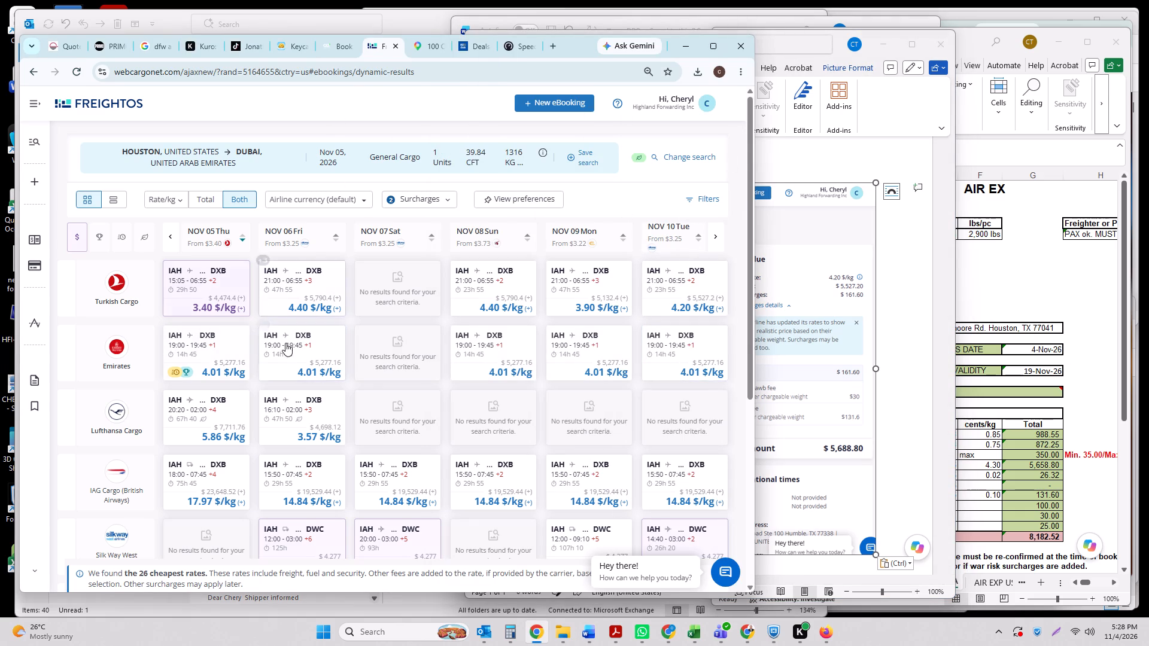
key(Print)
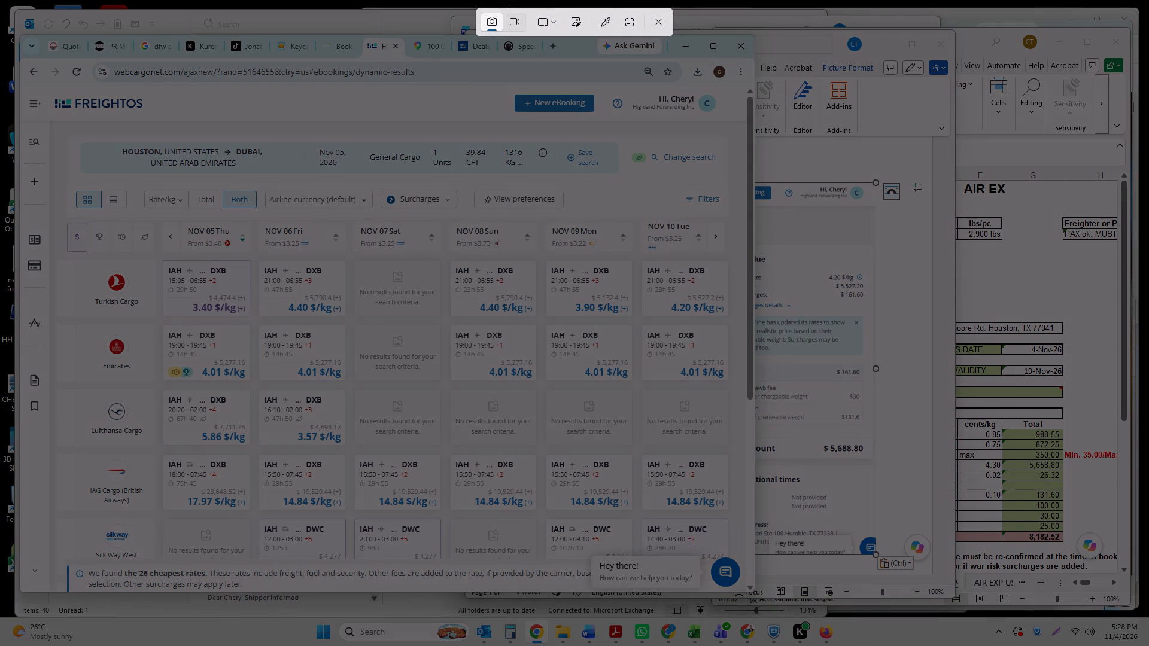
key(Escape)
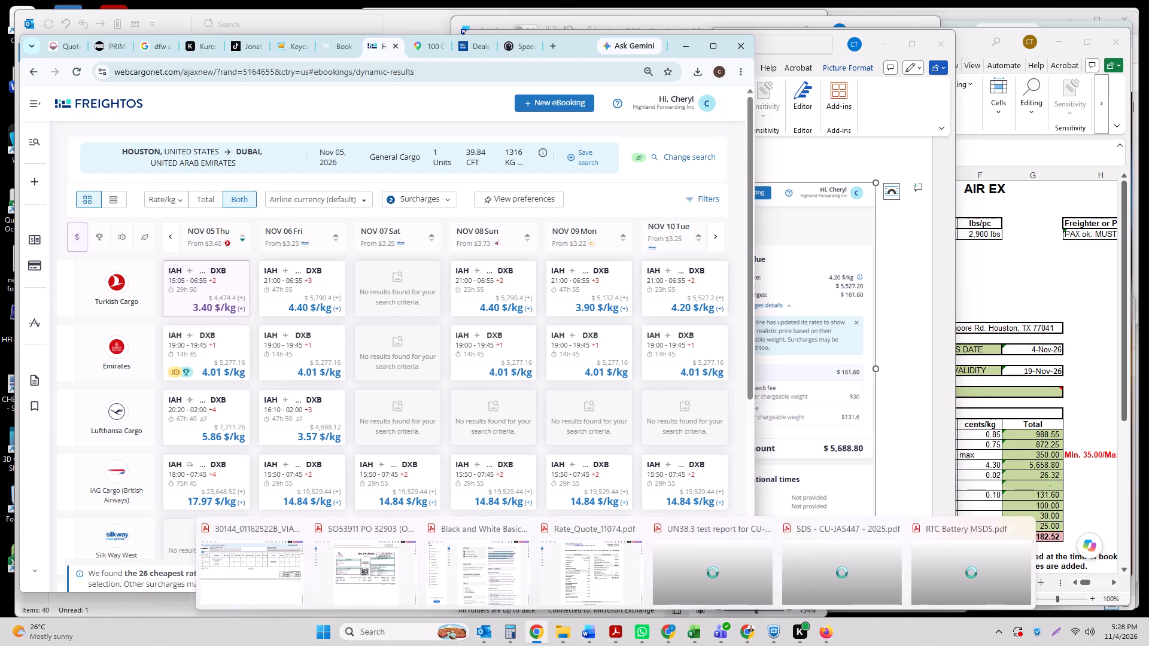
key(Print)
drag(25, 77, 628, 516)
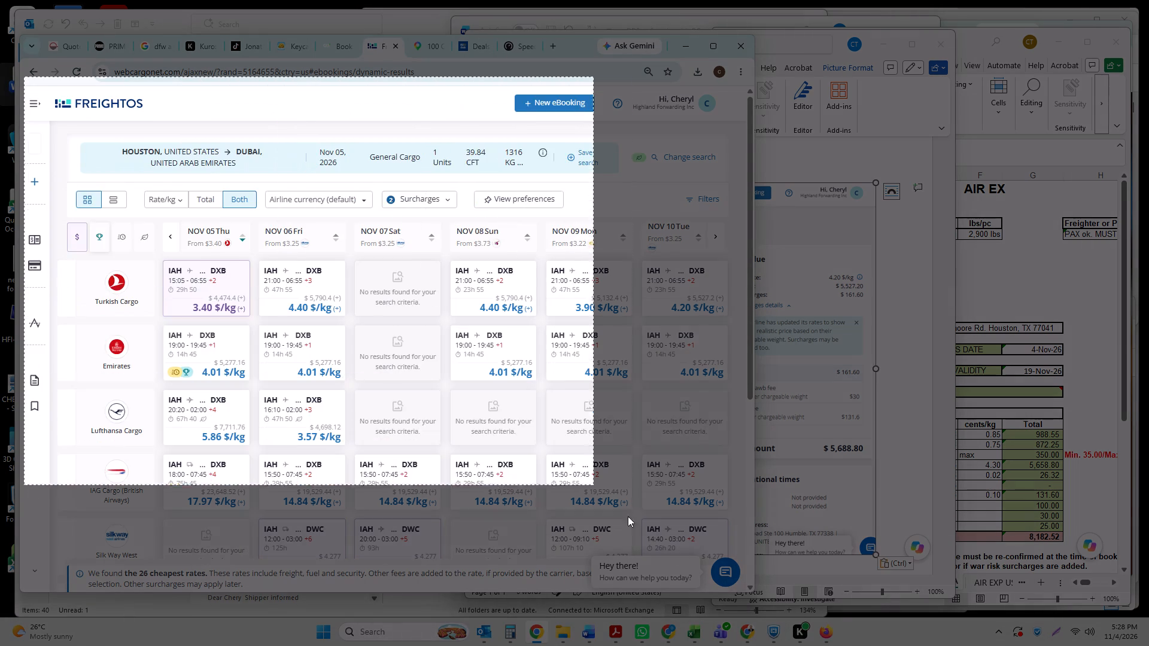
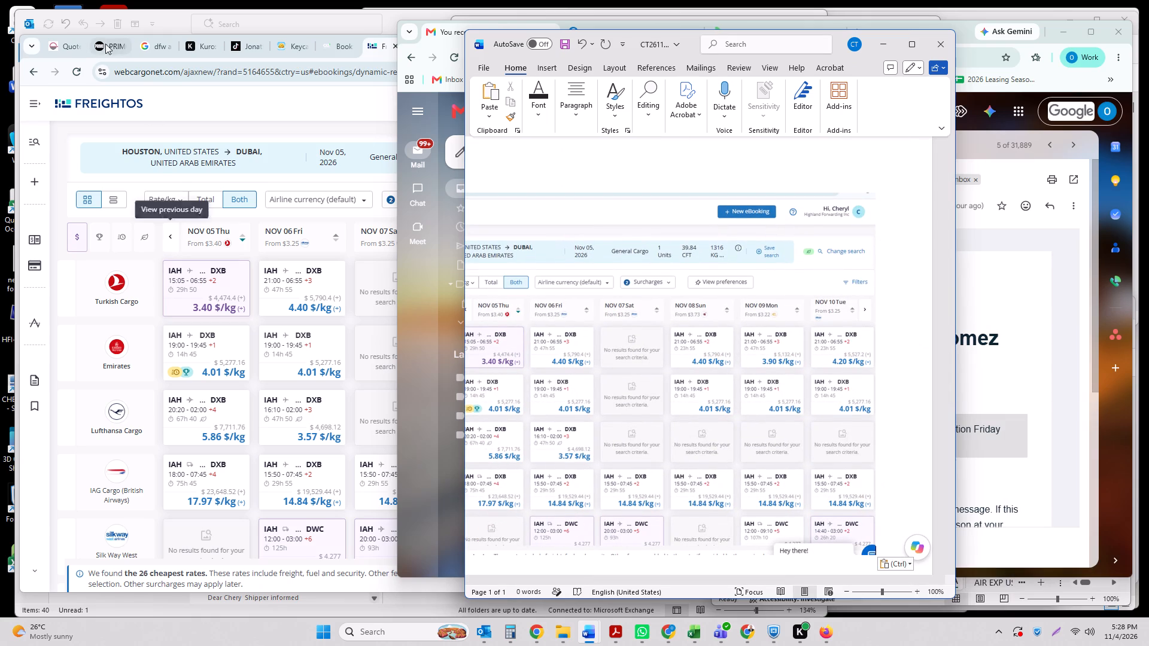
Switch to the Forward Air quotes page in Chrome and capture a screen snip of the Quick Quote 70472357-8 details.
click(61, 44)
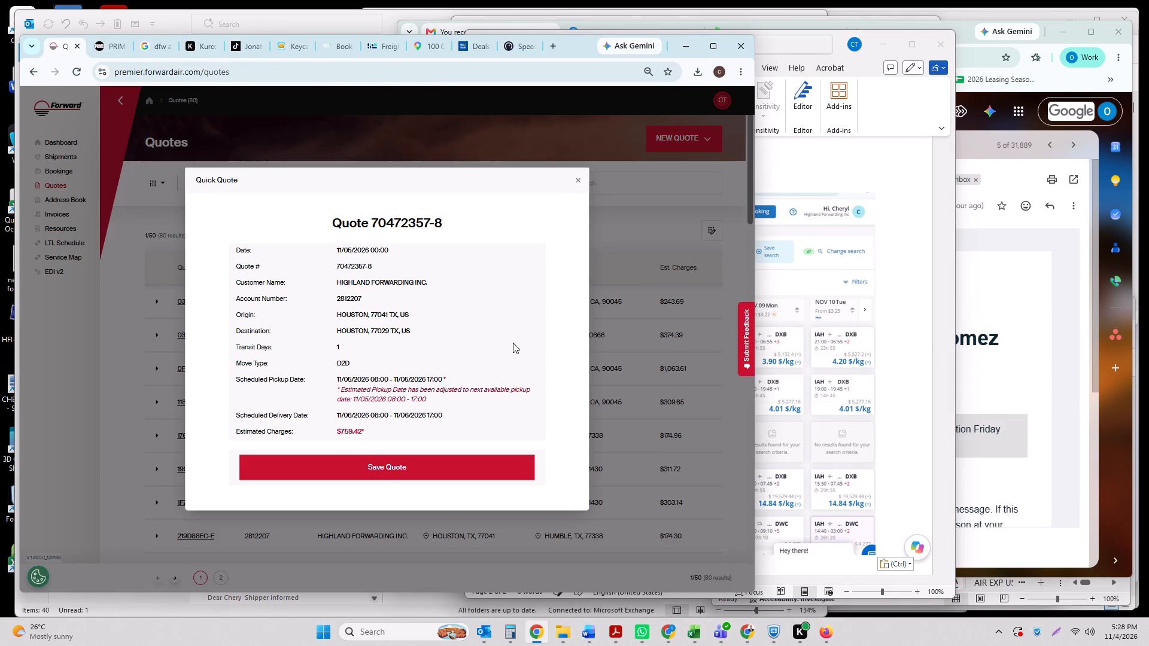
key(Print)
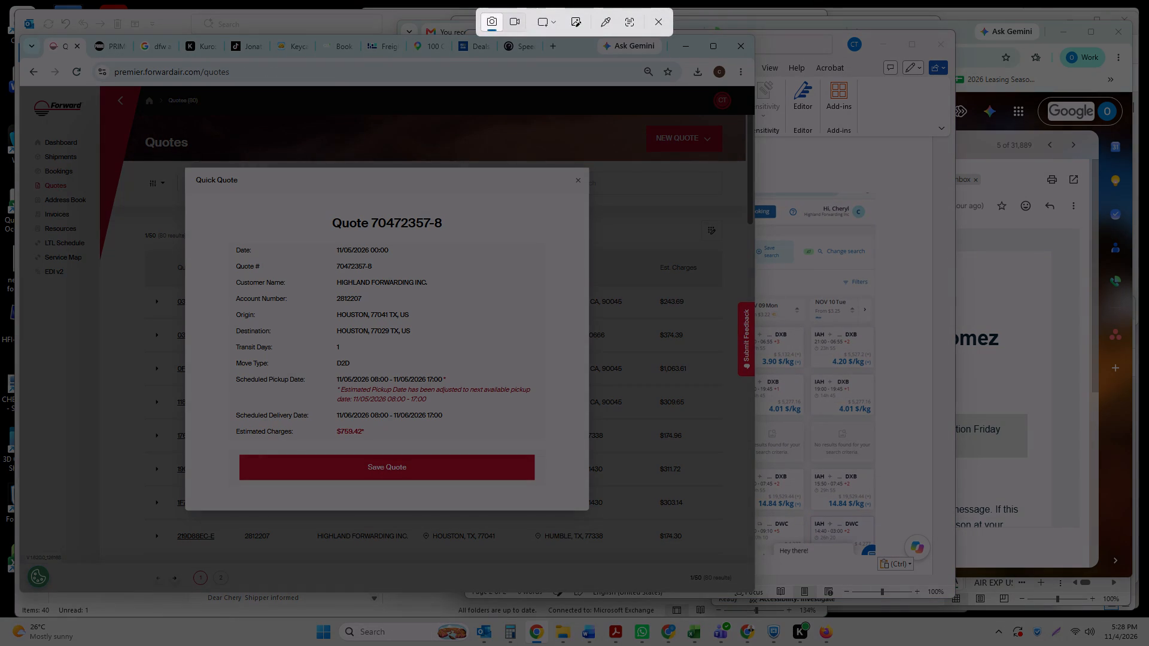
drag(181, 163, 585, 513)
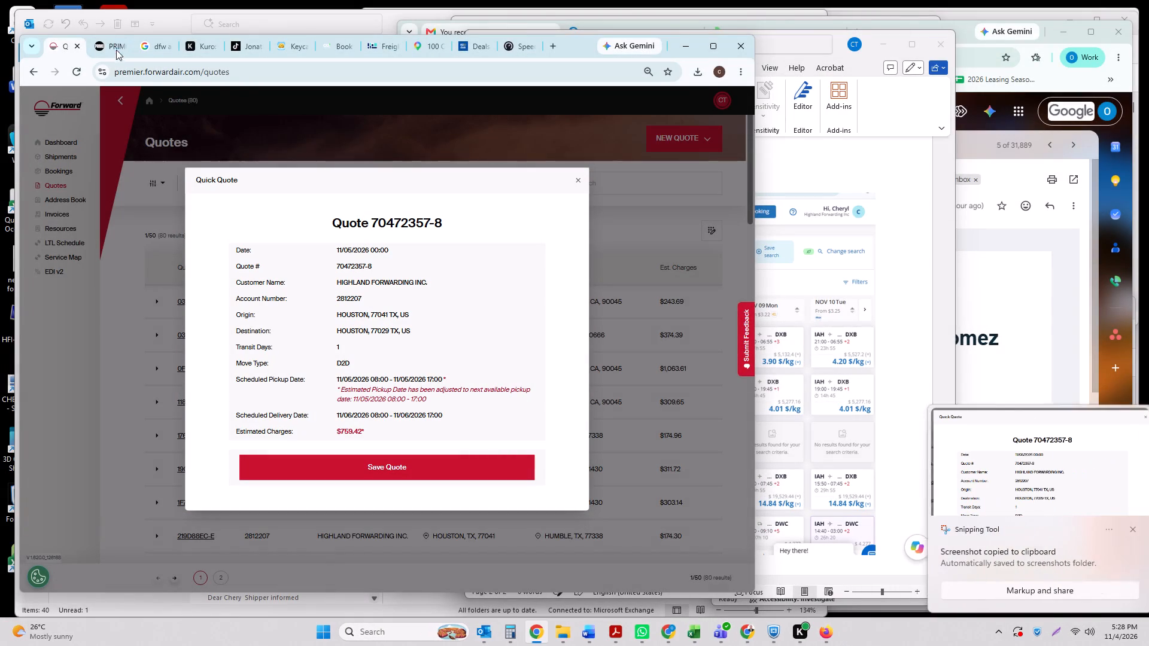
Bring up the Primo quote order builder page to check it for a trucking quote.
click(111, 42)
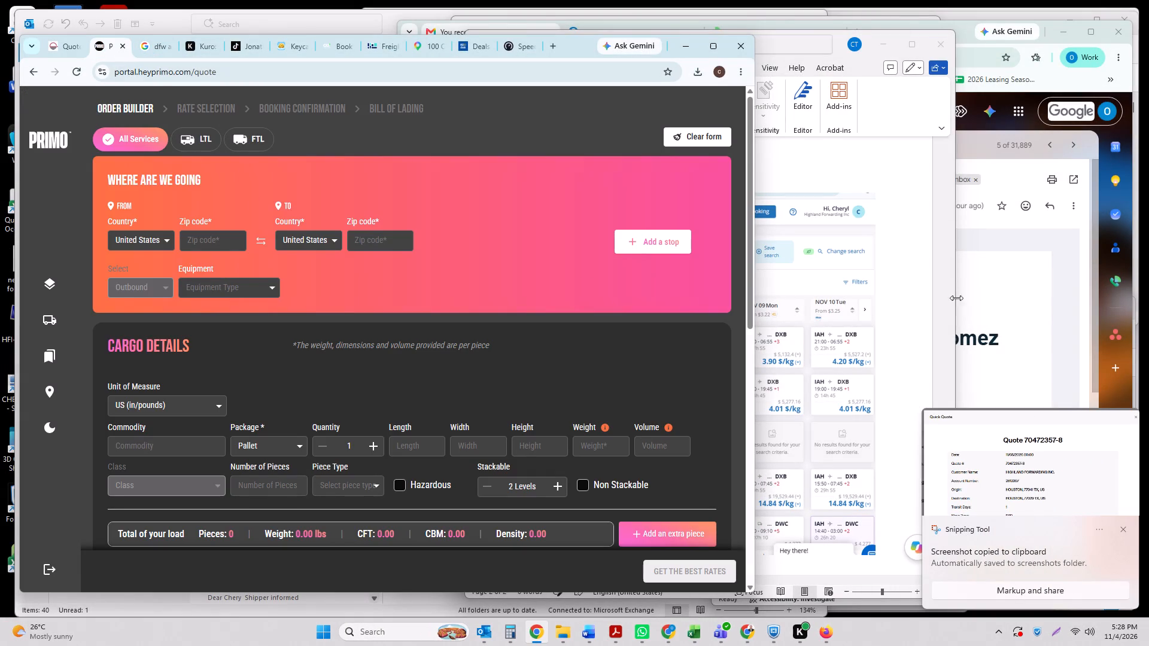
With the Excel quote showing for reference, set the Primo quote route from Houston zip code 77041 to Houston zip code 77029.
click(689, 637)
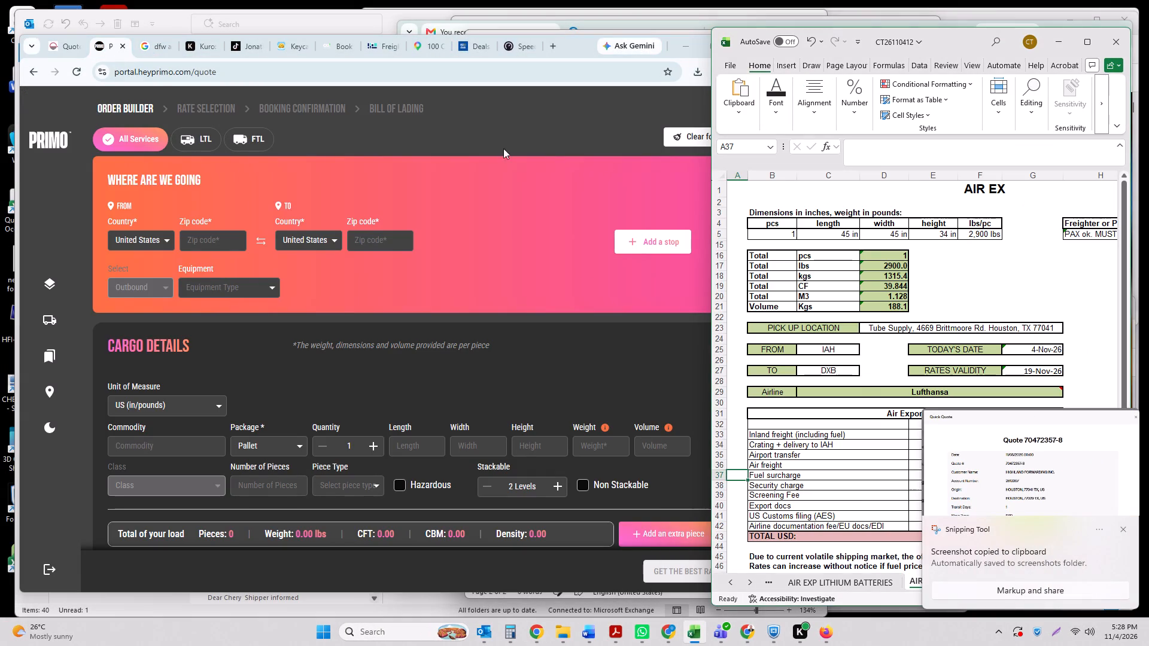
click(196, 234)
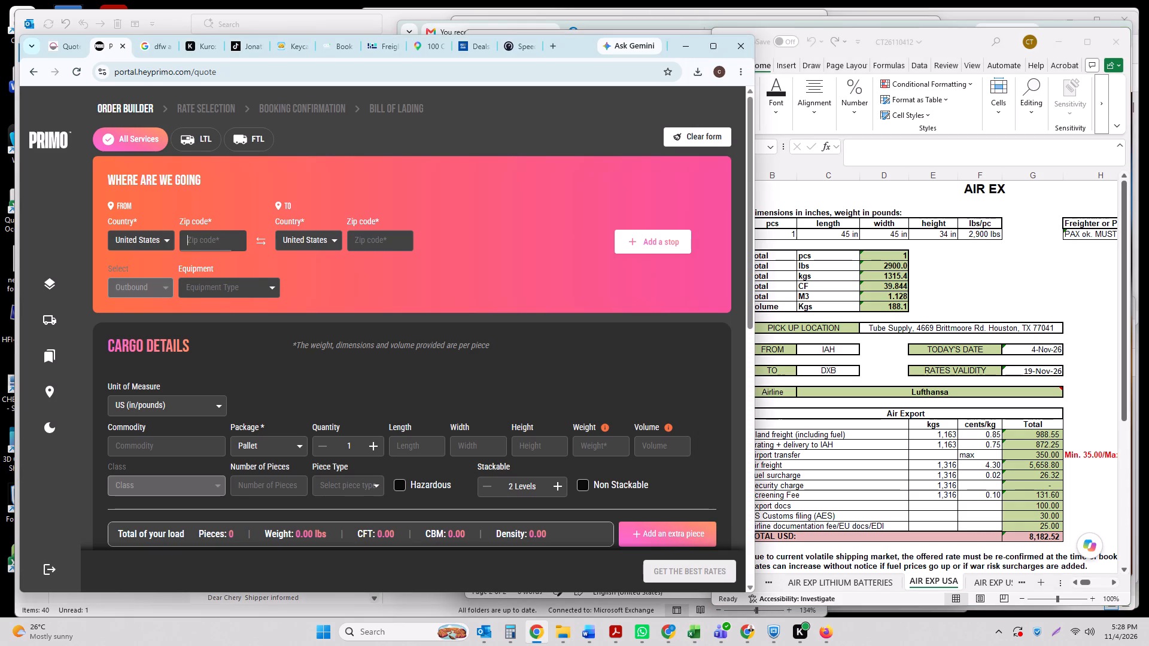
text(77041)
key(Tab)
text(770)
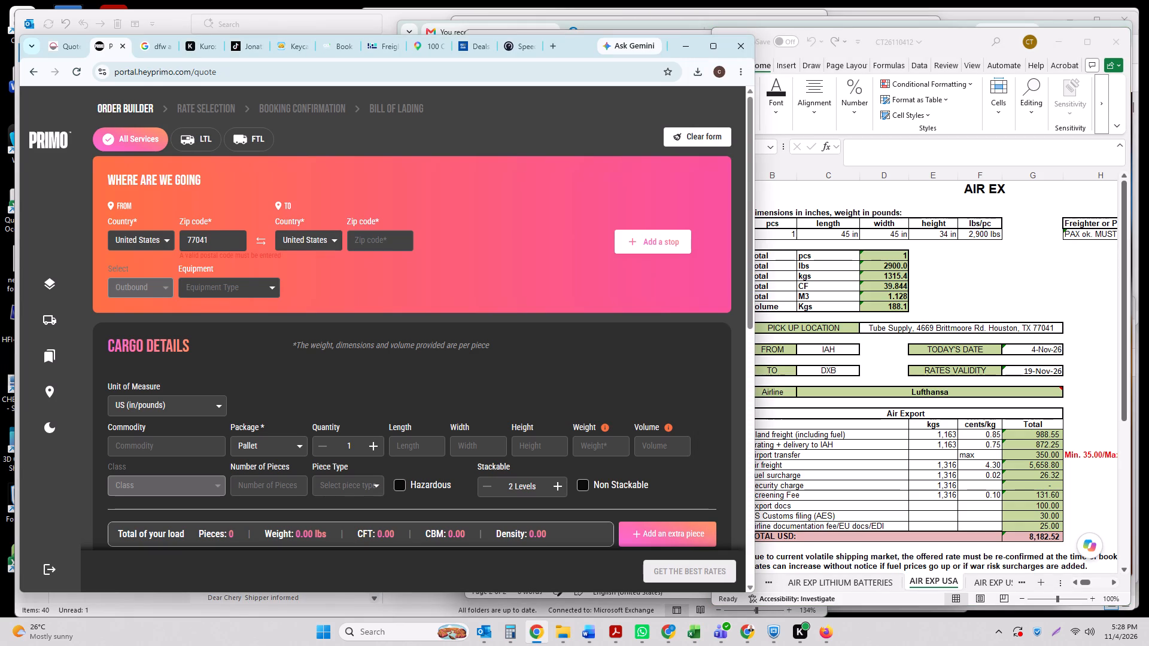
click(203, 231)
click(207, 237)
key(BackSpace)
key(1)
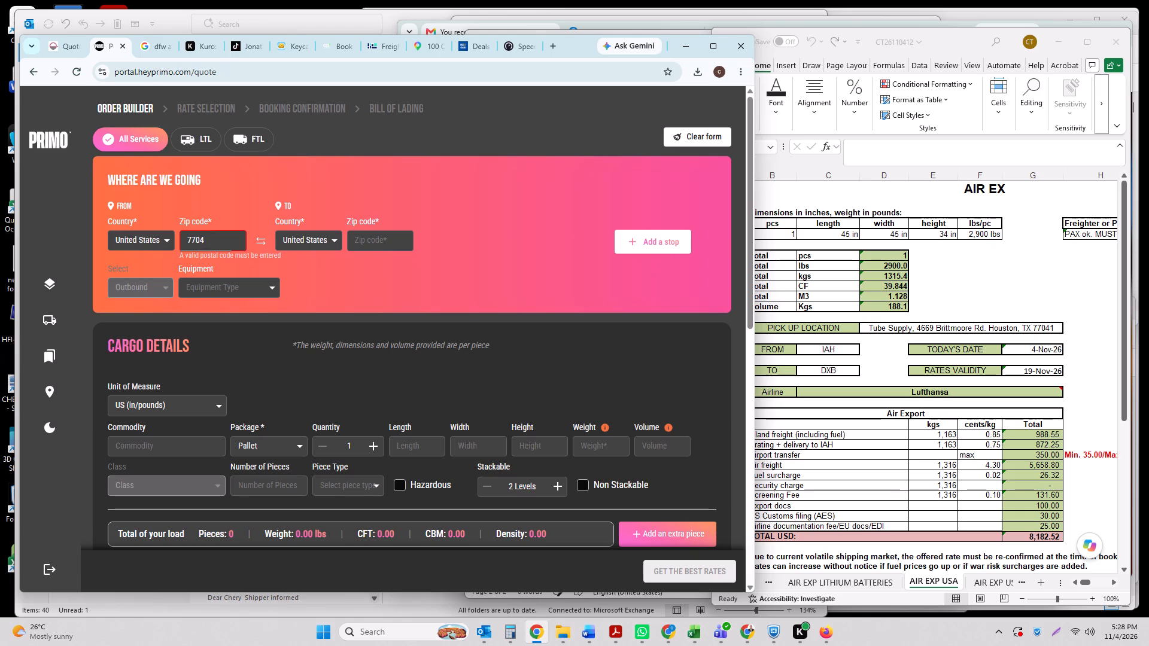
click(215, 270)
click(367, 249)
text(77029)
click(369, 267)
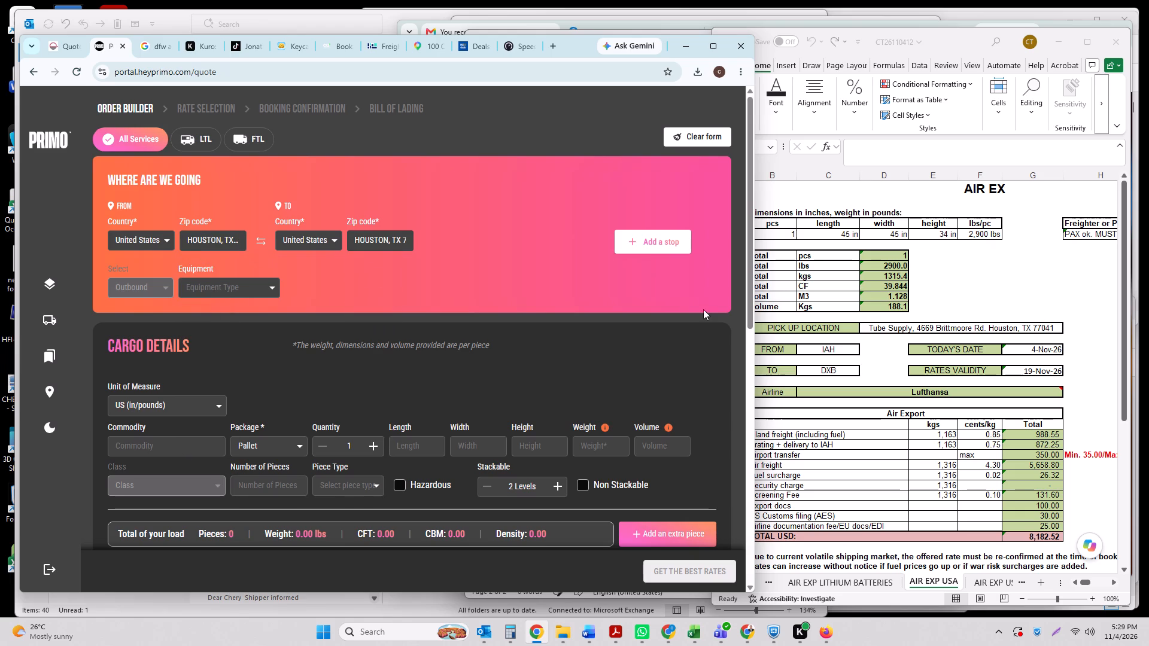
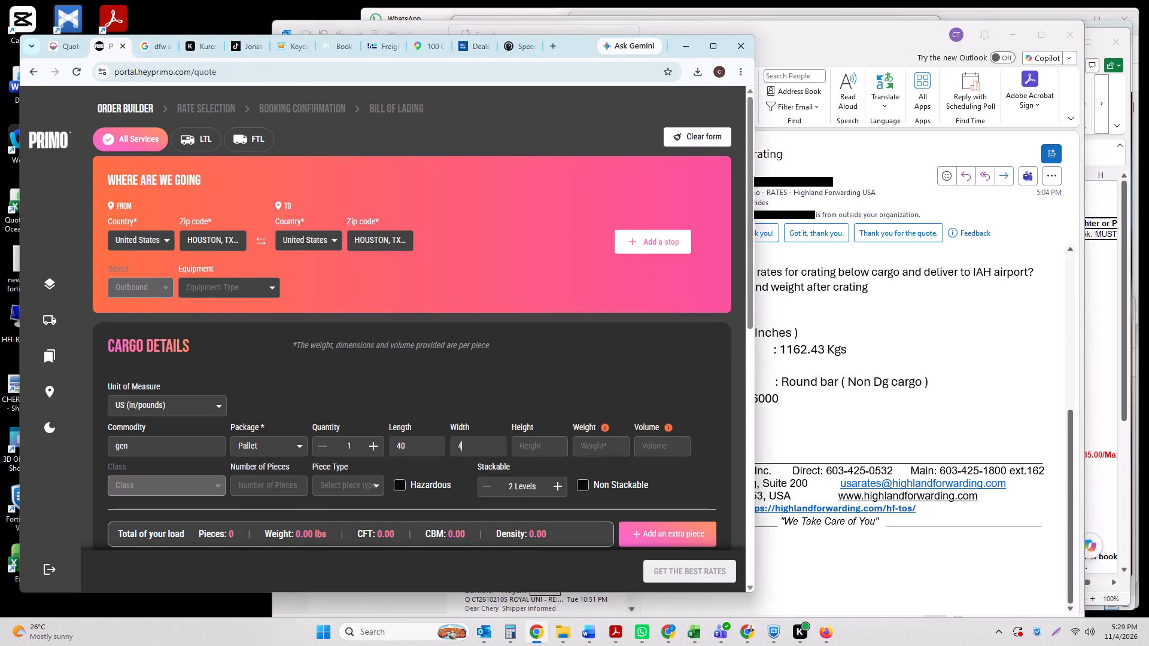
In the Primo cargo details, set the pallet's height to 24 inches and start entering its weight in pounds.
key(Tab)
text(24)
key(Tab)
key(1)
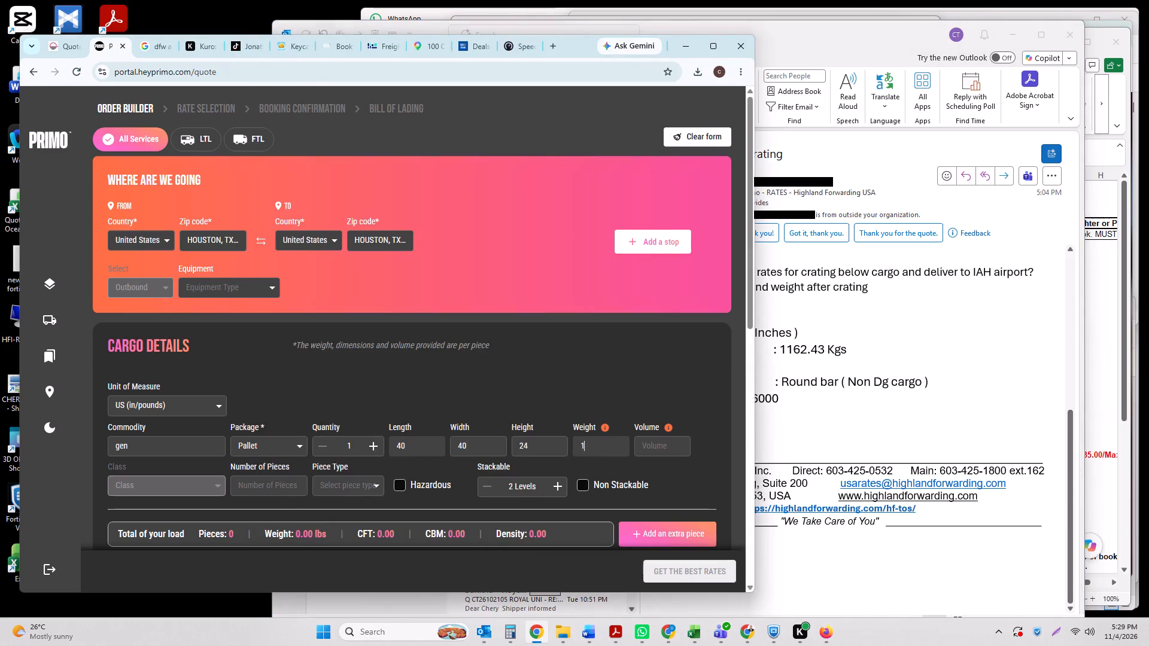
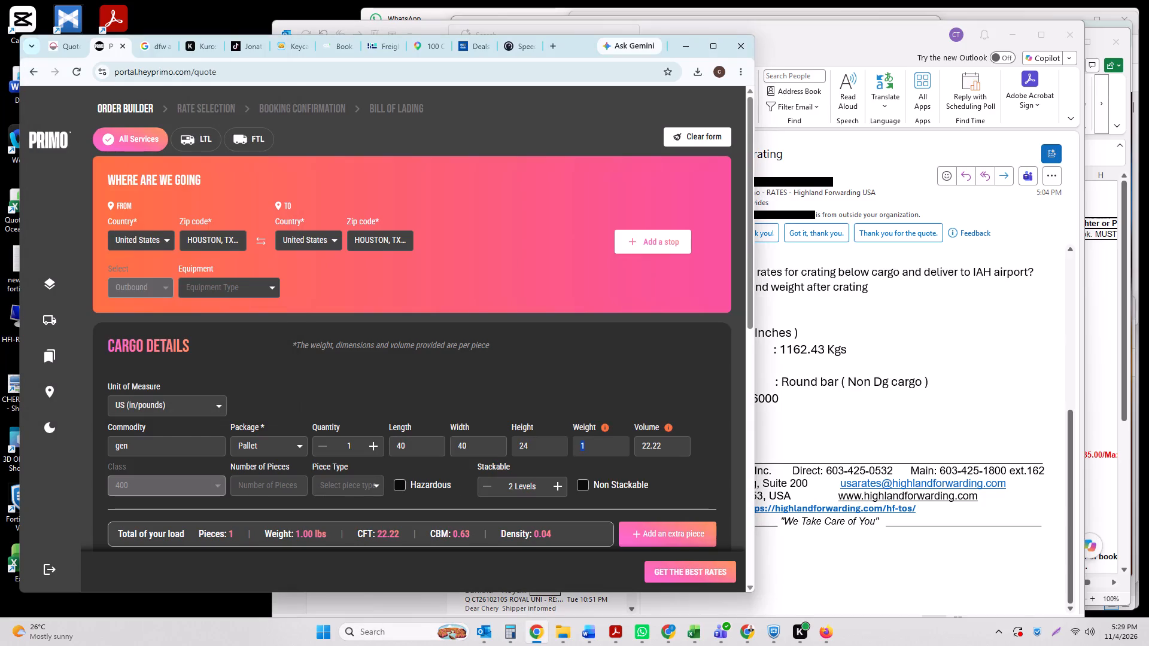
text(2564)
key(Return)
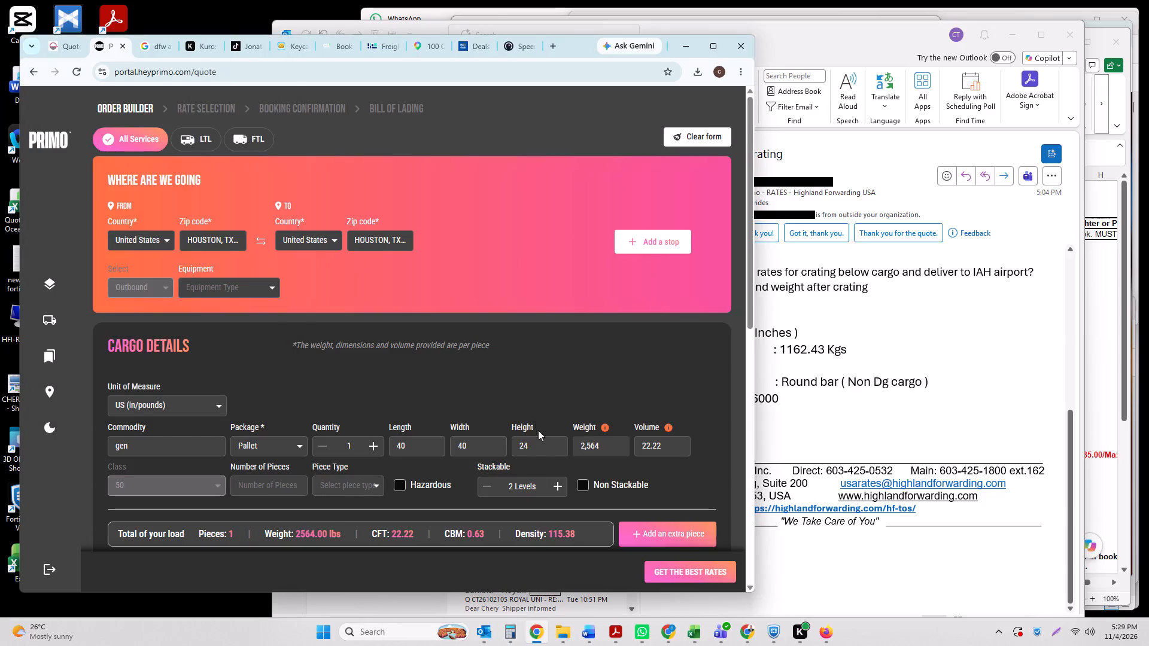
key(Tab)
Add the Airport destination accessorial to the LTL options of the Primo quote.
scroll(594, 513, down, 2)
scroll(443, 528, down, 5)
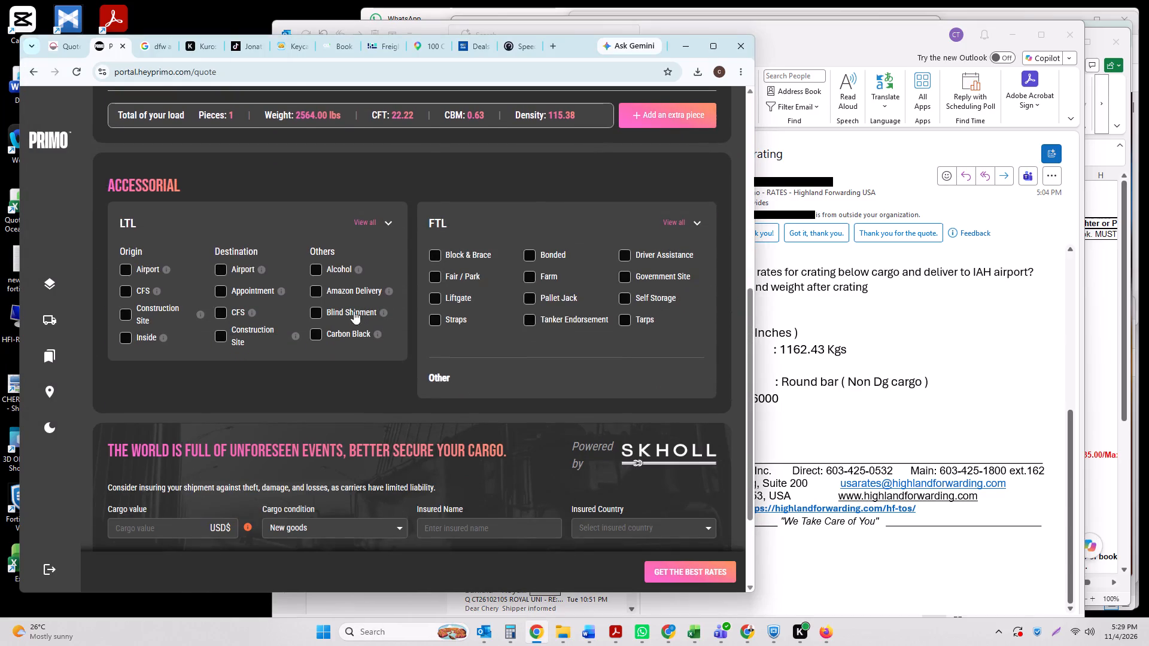
click(219, 262)
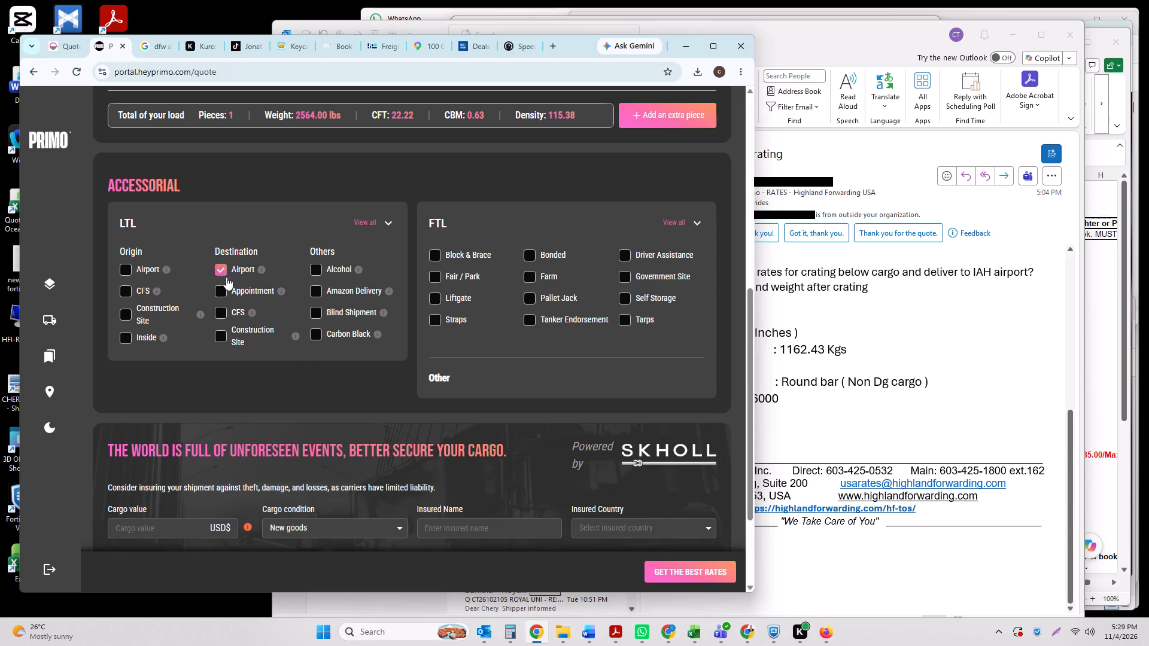
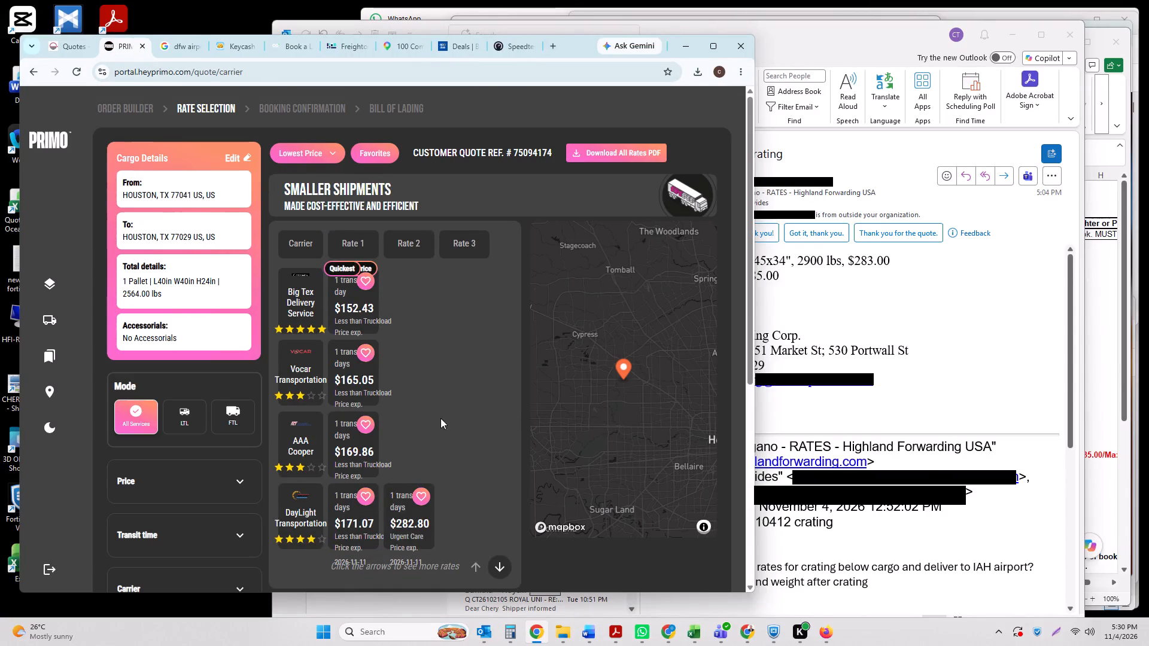
Capture a screen snip of the Primo cargo details and carrier rates for customer quote 75094174.
key(Print)
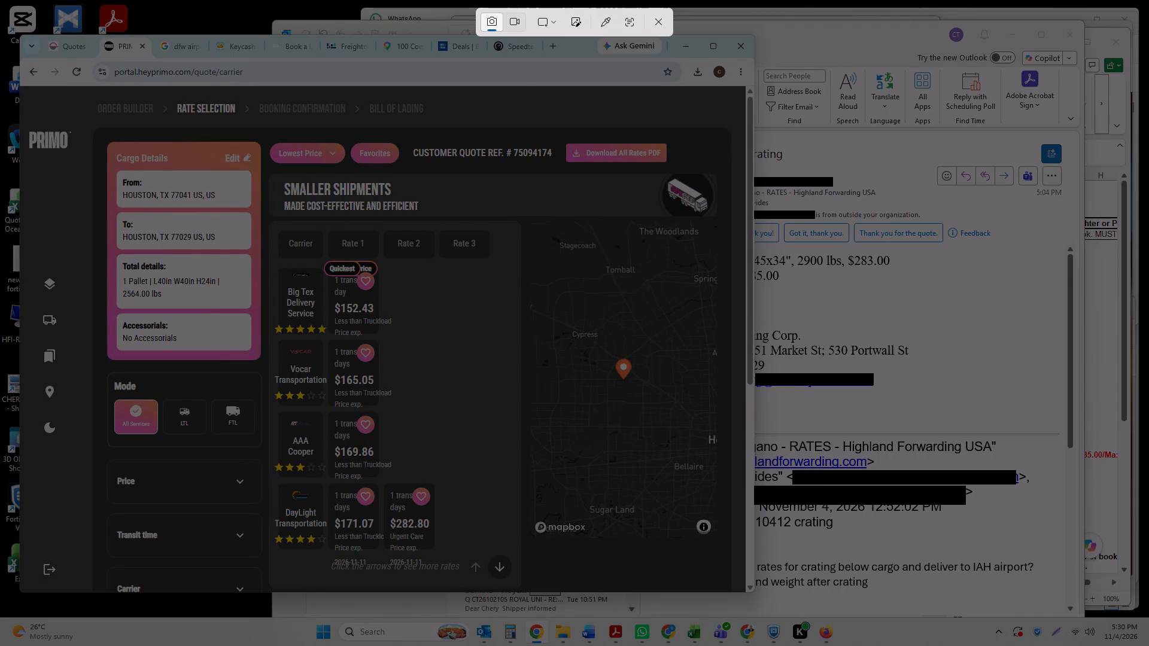
drag(24, 84, 548, 583)
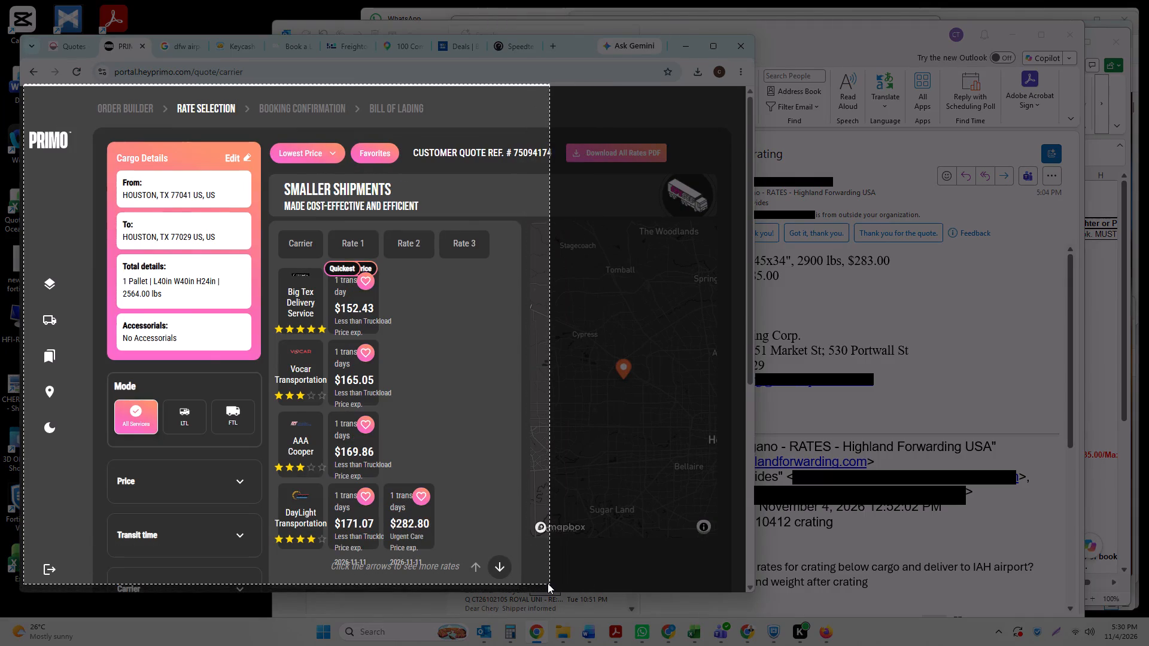
drag(548, 583, 550, 587)
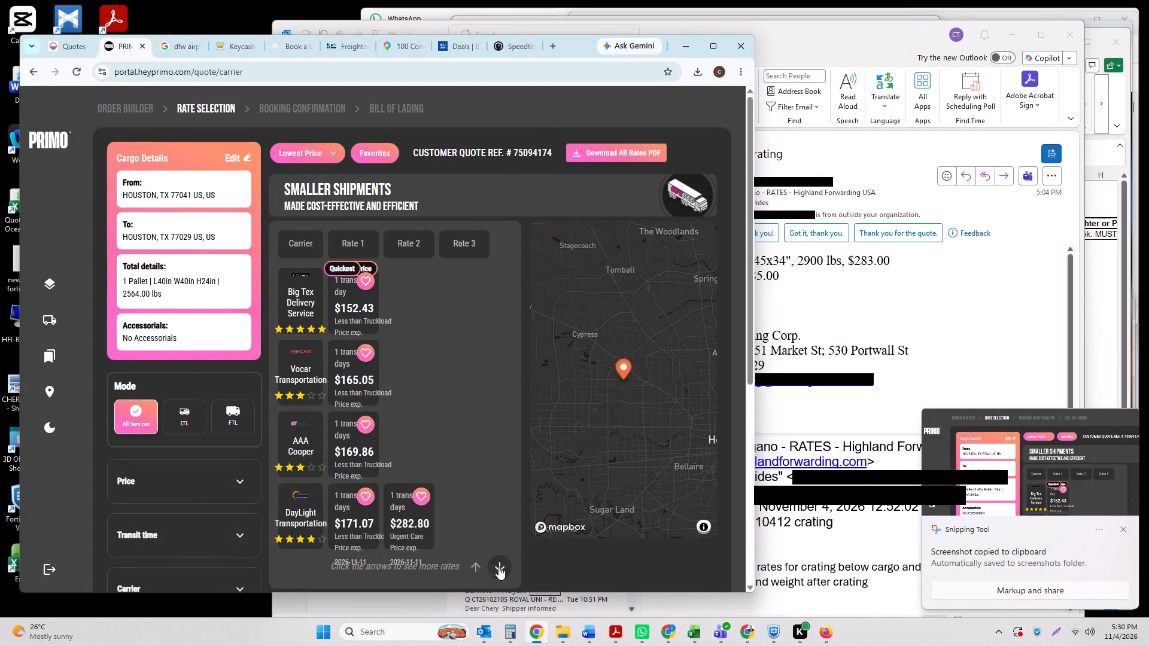
Switch to Calculator and compute the 282 trucking rate plus a 30% markup.
click(507, 631)
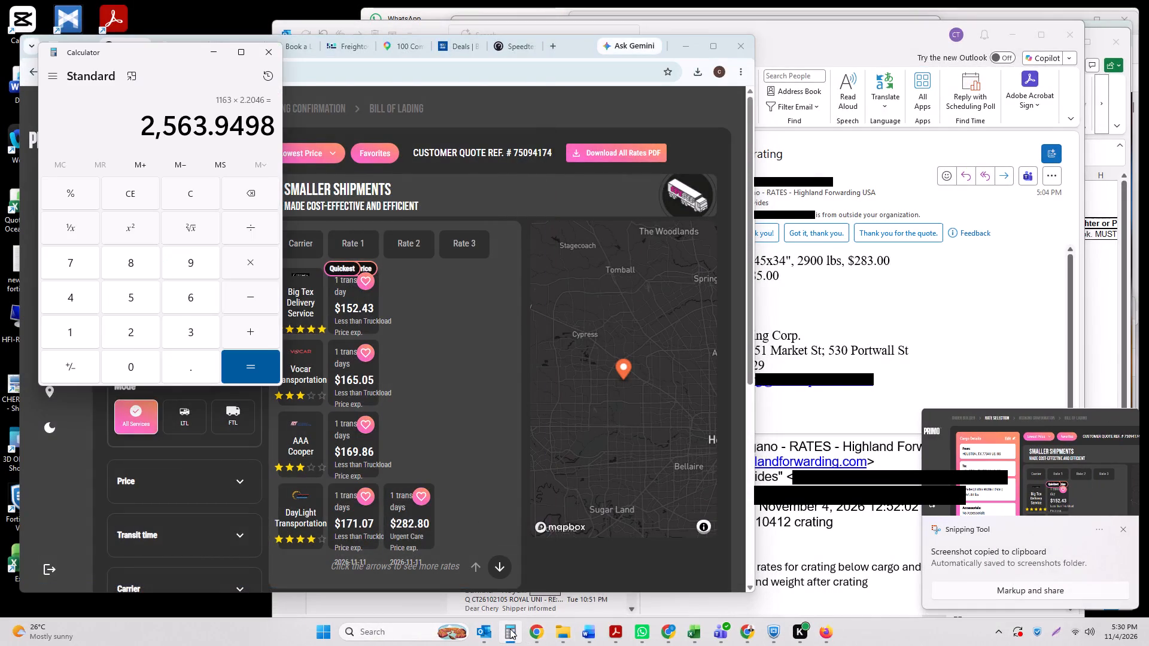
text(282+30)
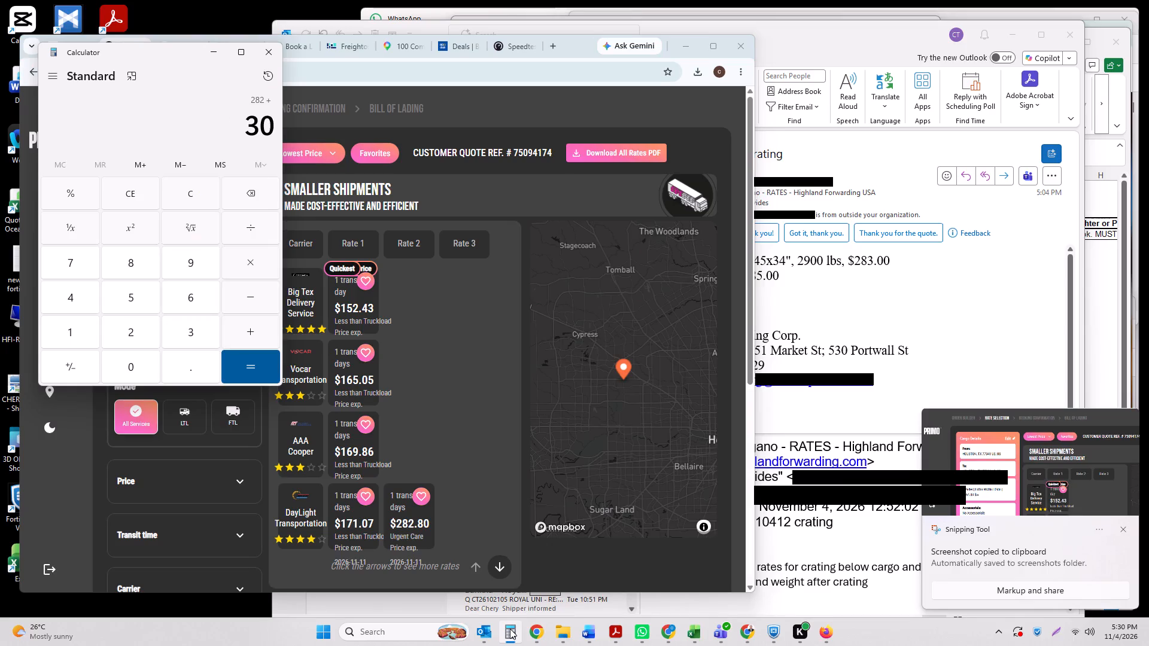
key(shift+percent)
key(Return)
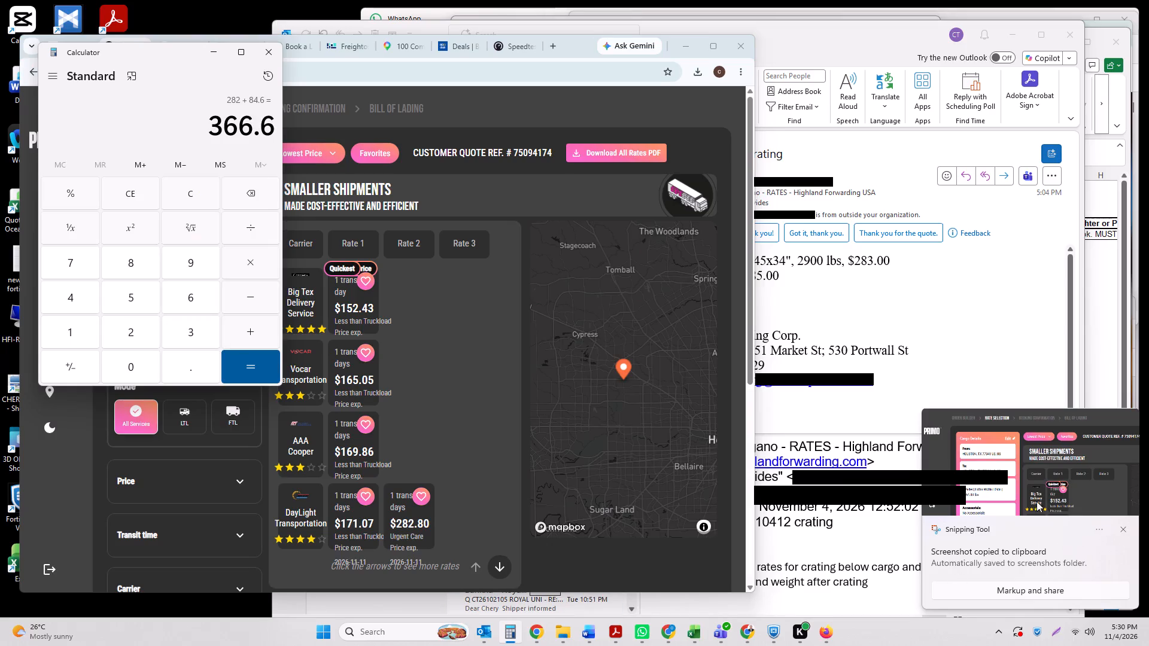
Switch to the CT26110412 air export quote workbook in Excel.
click(699, 628)
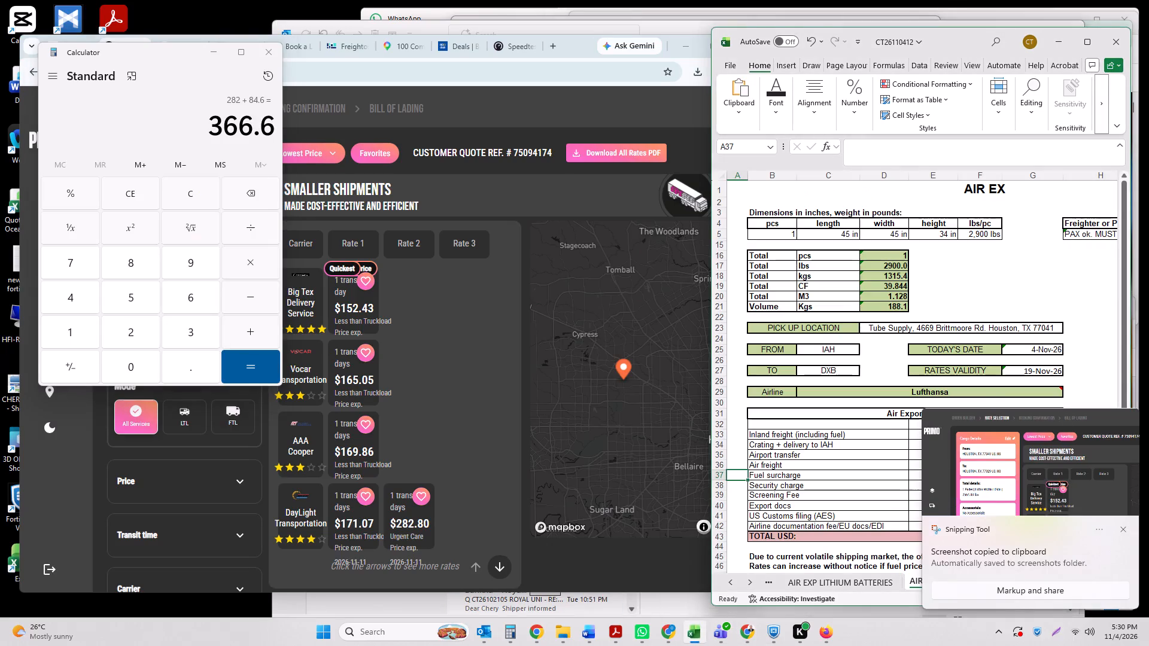
Set the Inland freight total to 365 in the air export table and clear that row's cents/kg and kgs values.
click(1121, 529)
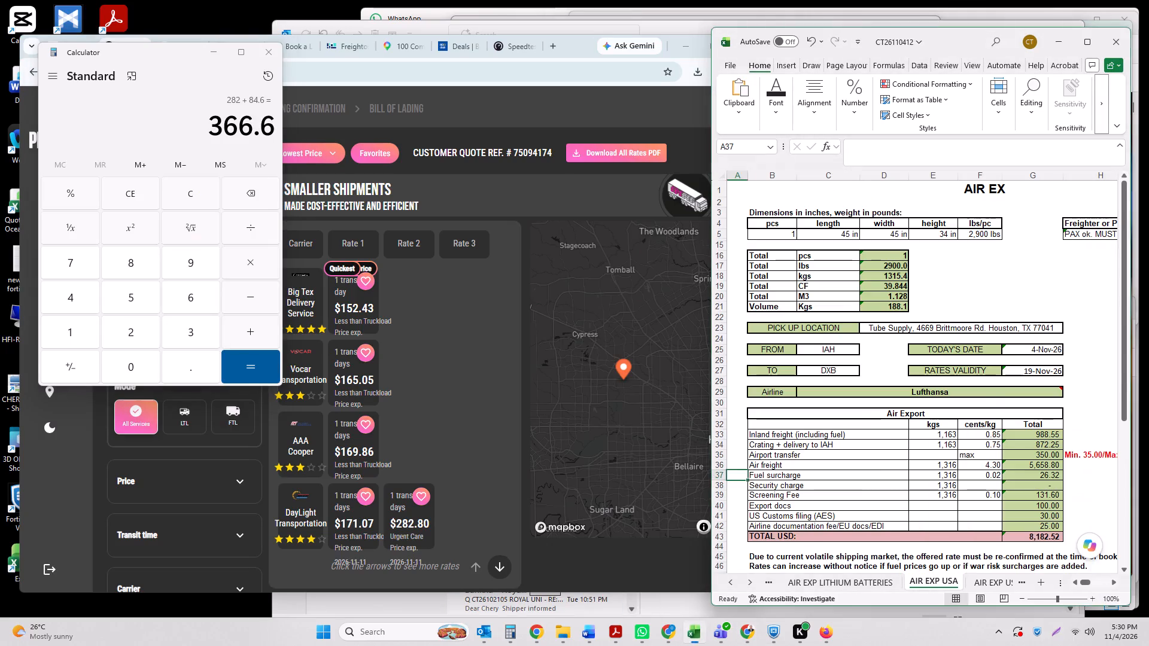
click(1017, 444)
click(1032, 434)
text(365)
key(Return)
key(Up)
key(Left)
key(Delete)
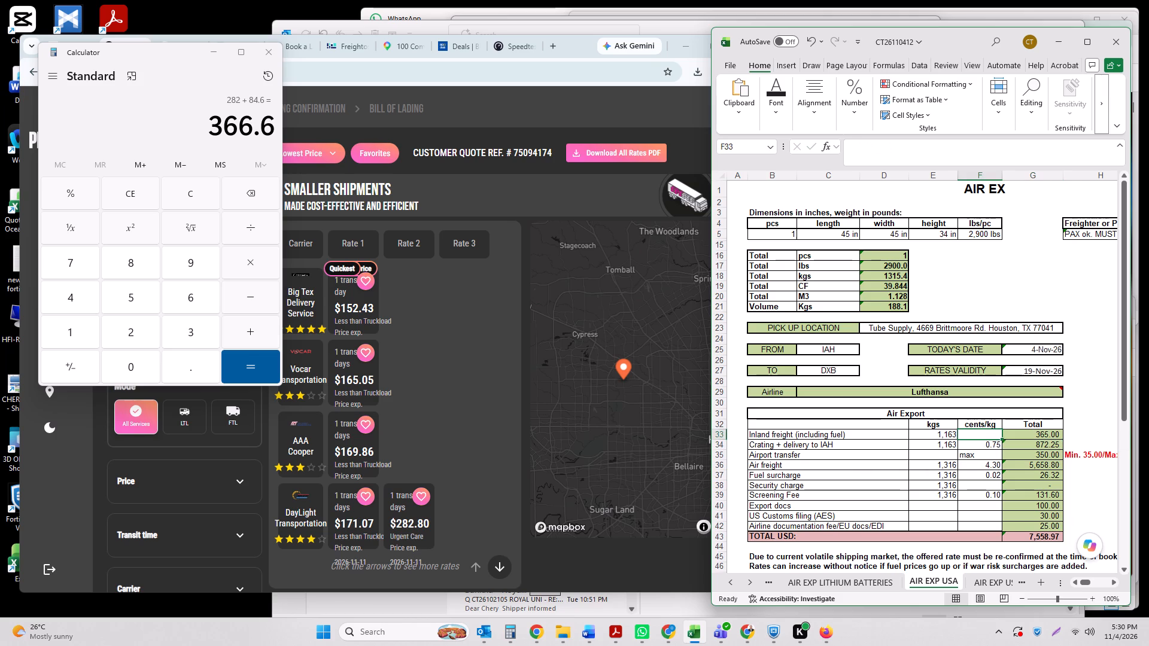
key(Left)
key(Delete)
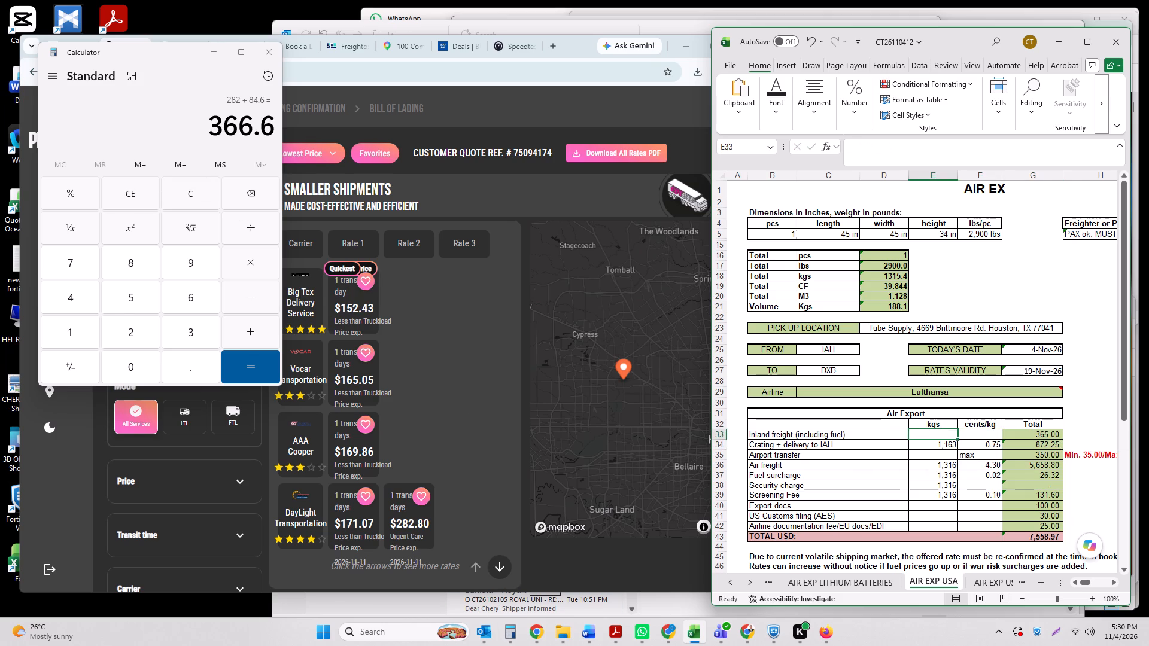
Capture the Primo cargo details and carrier rates with Lightshot, highlight DayLight Transportation's $282.80 rate in red, and copy the image.
click(382, 583)
click(1060, 634)
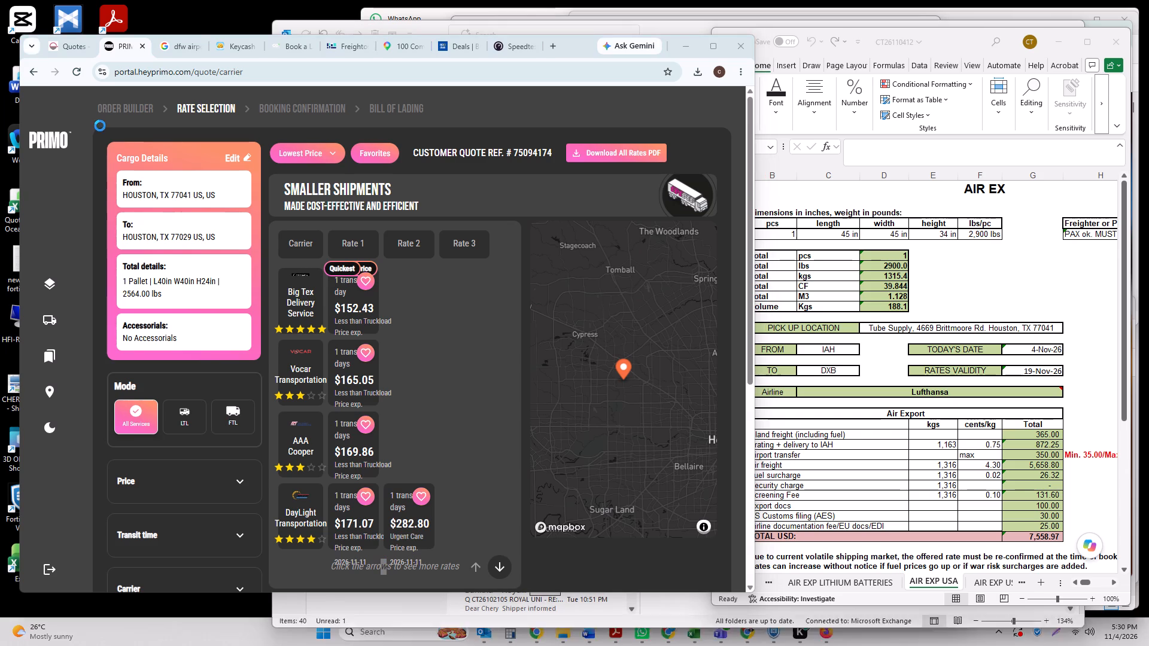
drag(9, 78, 571, 599)
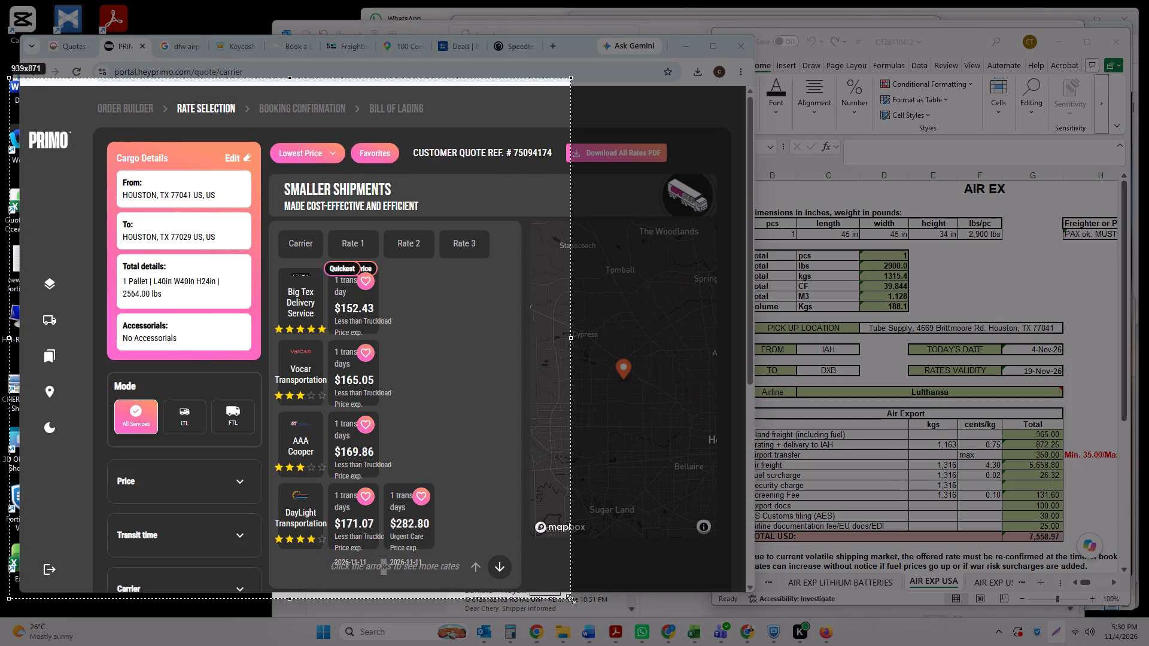
drag(571, 599, 571, 597)
click(579, 547)
click(583, 571)
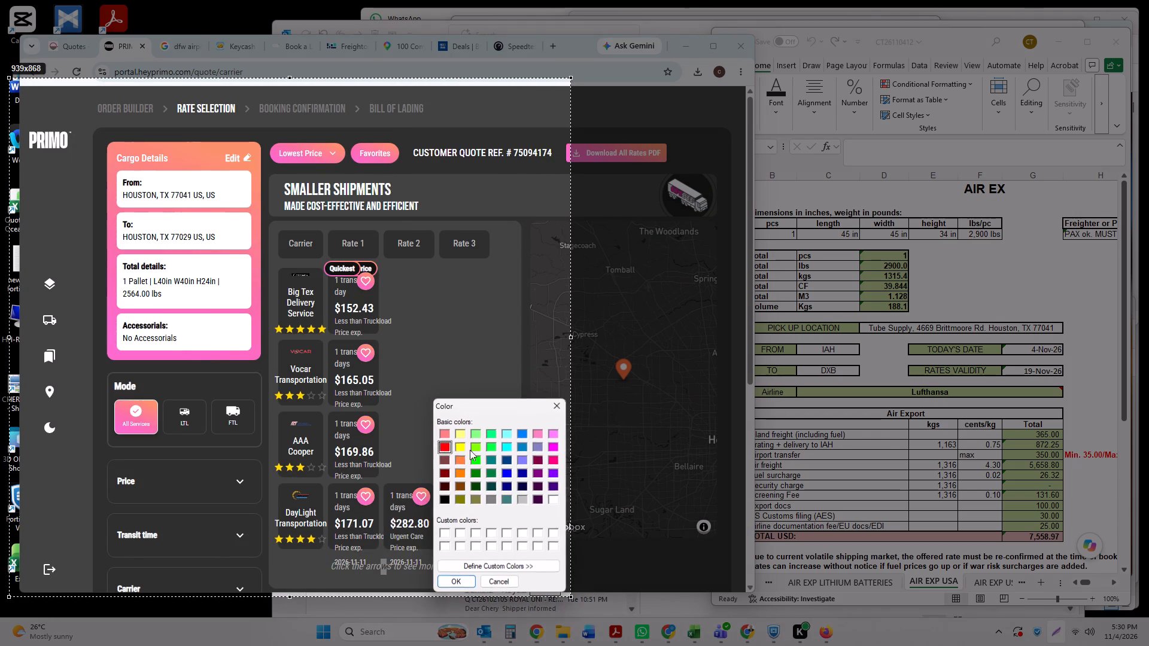
click(441, 447)
click(454, 578)
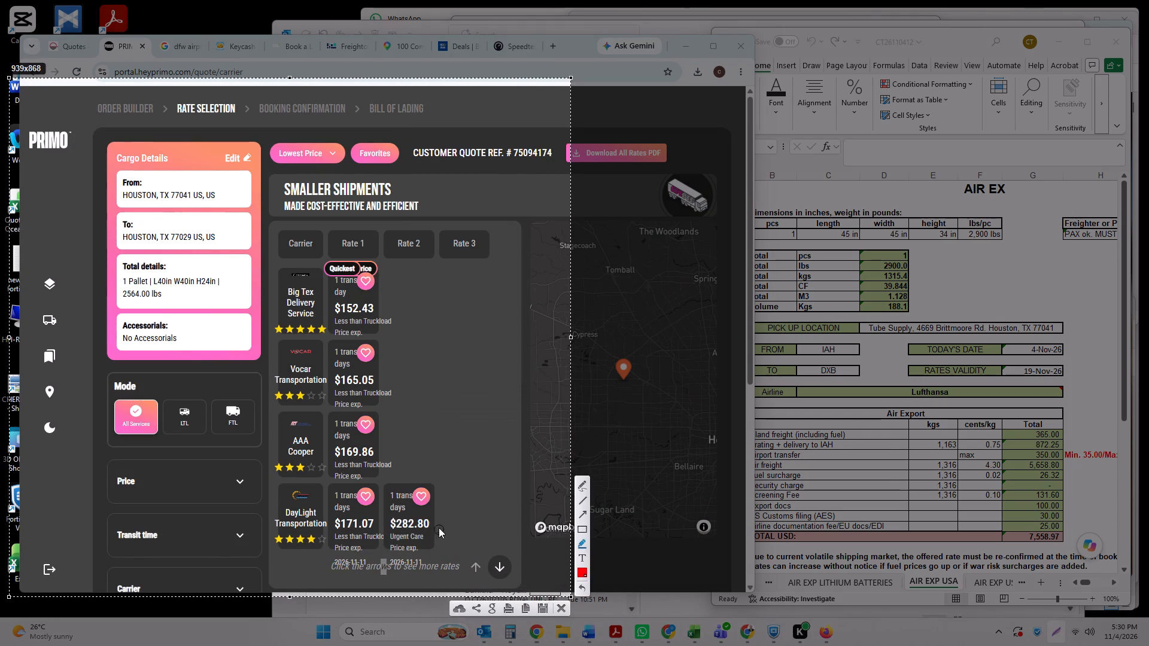
drag(437, 523, 388, 522)
key(ctrl+c)
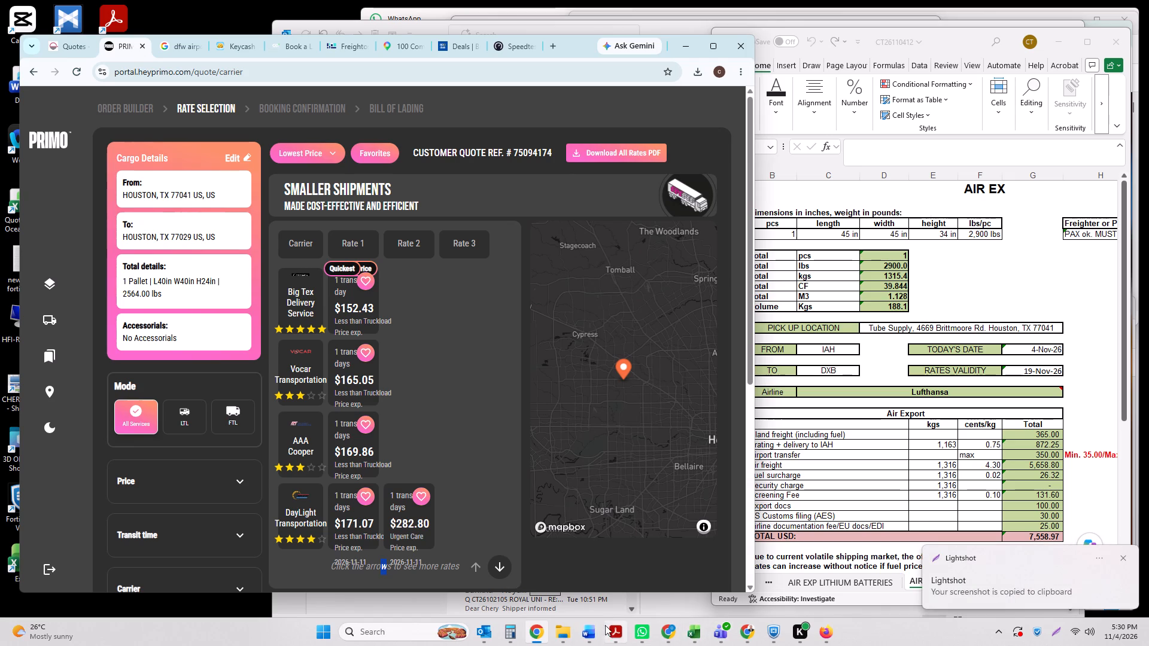
Switch to the quote's CT2611 Word document and add a blank line at the very beginning for the copied Primo rates image.
click(587, 631)
click(577, 630)
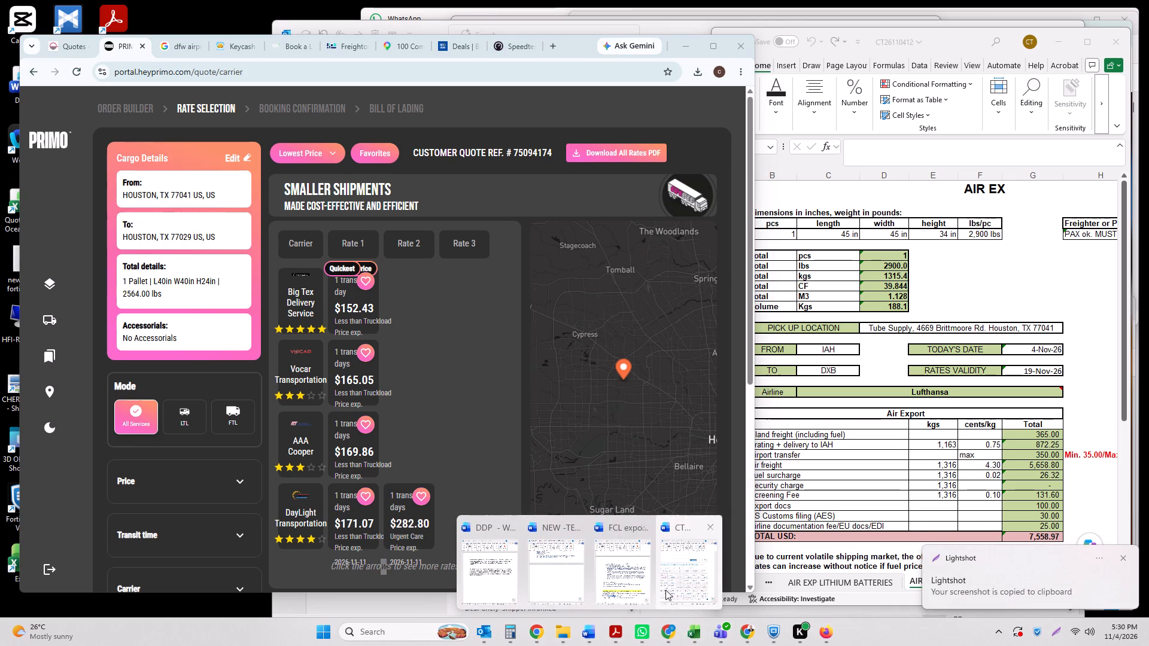
click(674, 573)
key(ctrl+Home)
key(Return)
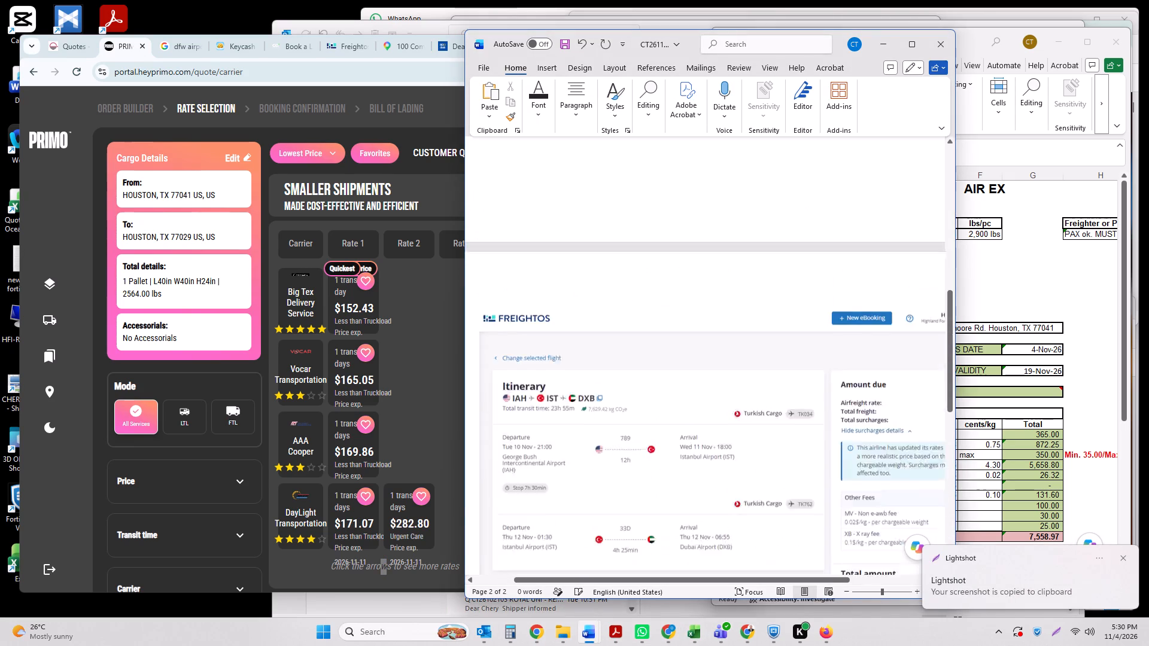
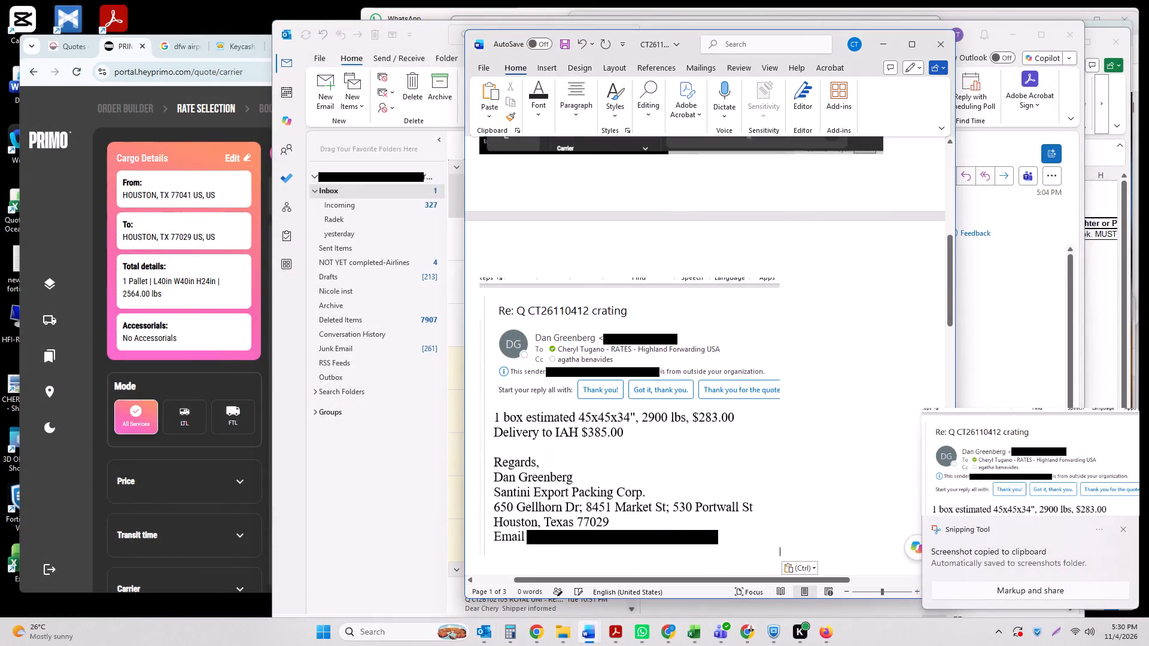
Switch to the quote workbook in Excel and set the Fuel surcharge's cents/kg value to 0.03 in the Air Export table.
click(689, 637)
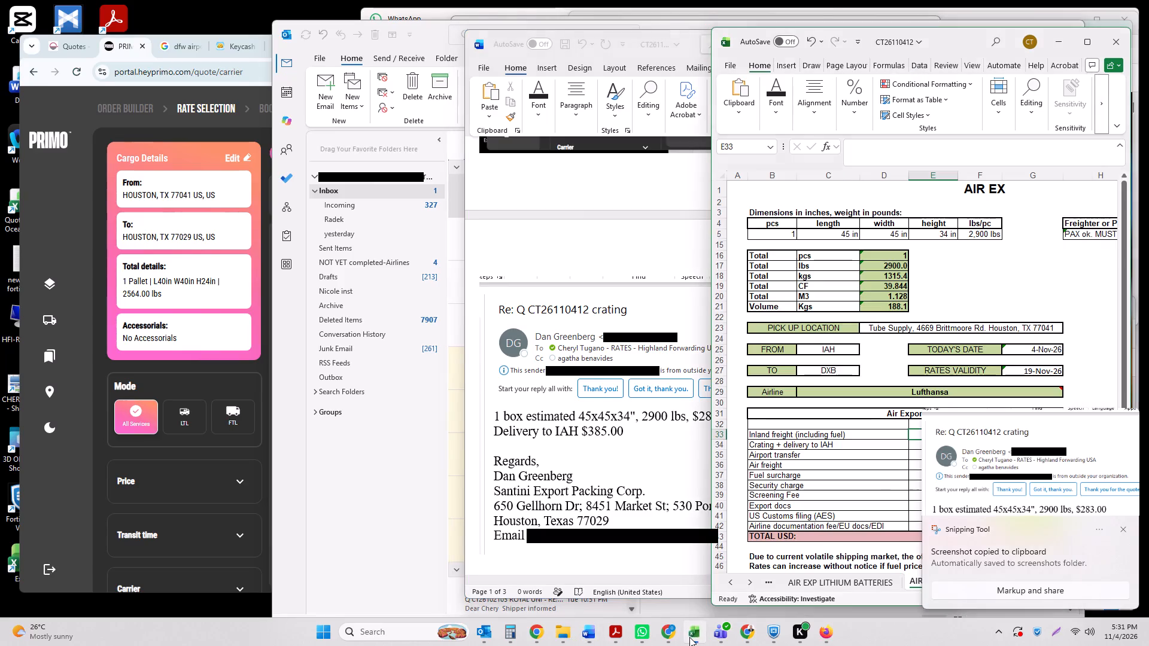
click(1124, 532)
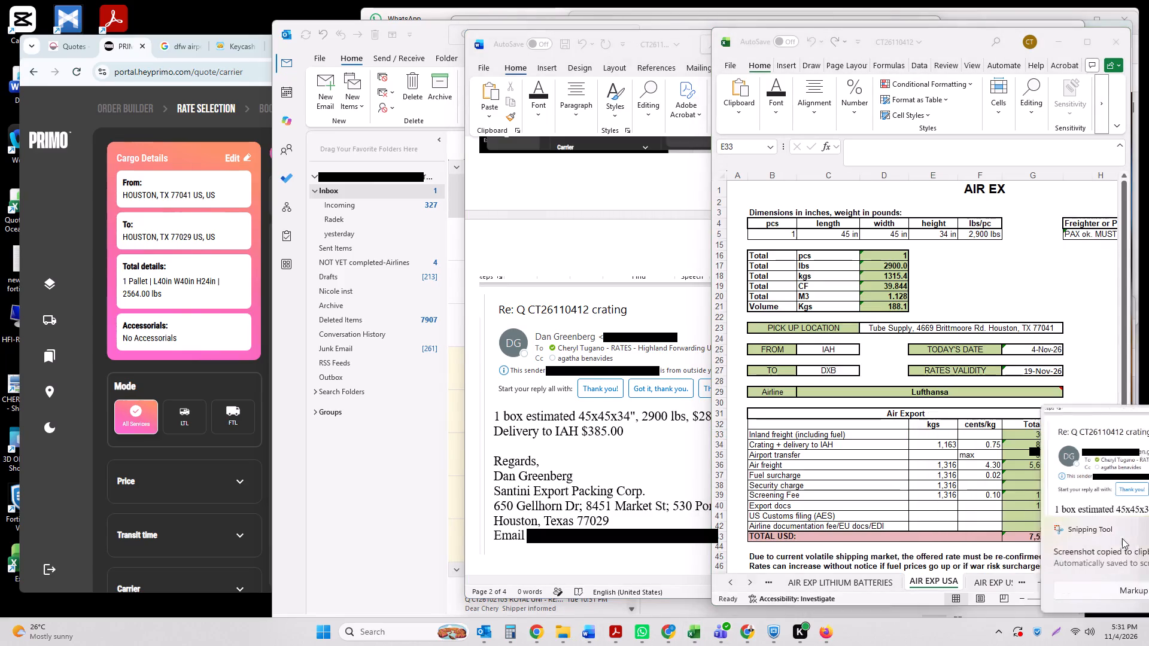
click(1019, 476)
click(971, 472)
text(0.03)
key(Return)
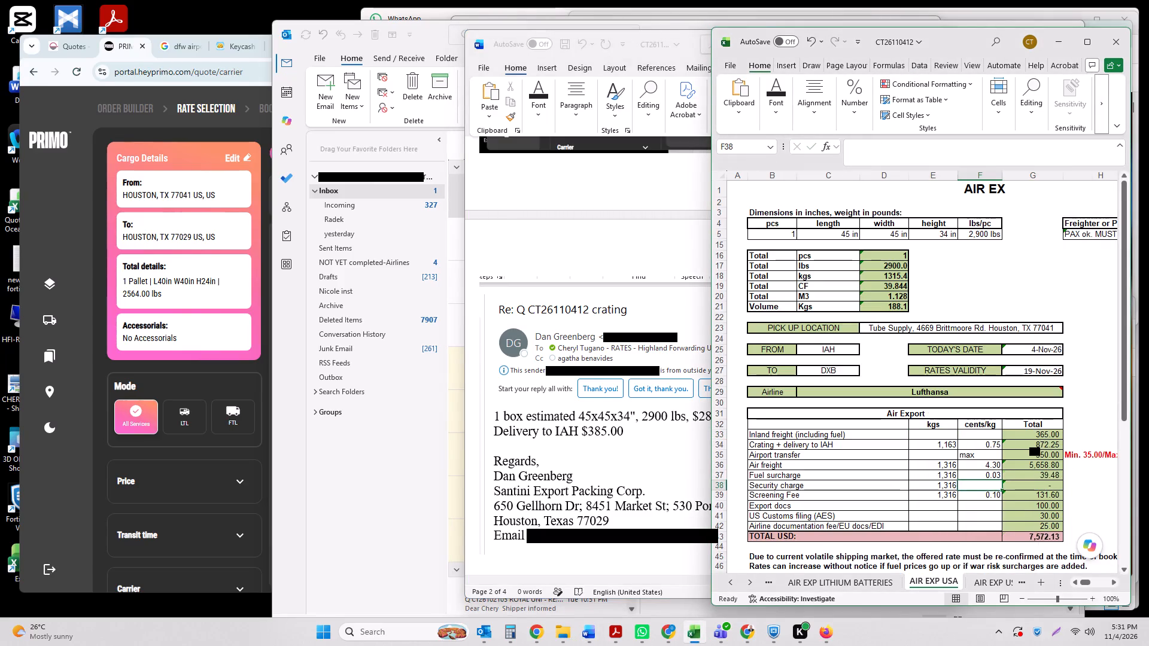
Hide the Security charge row in the Air Export table.
click(715, 482)
click(715, 486)
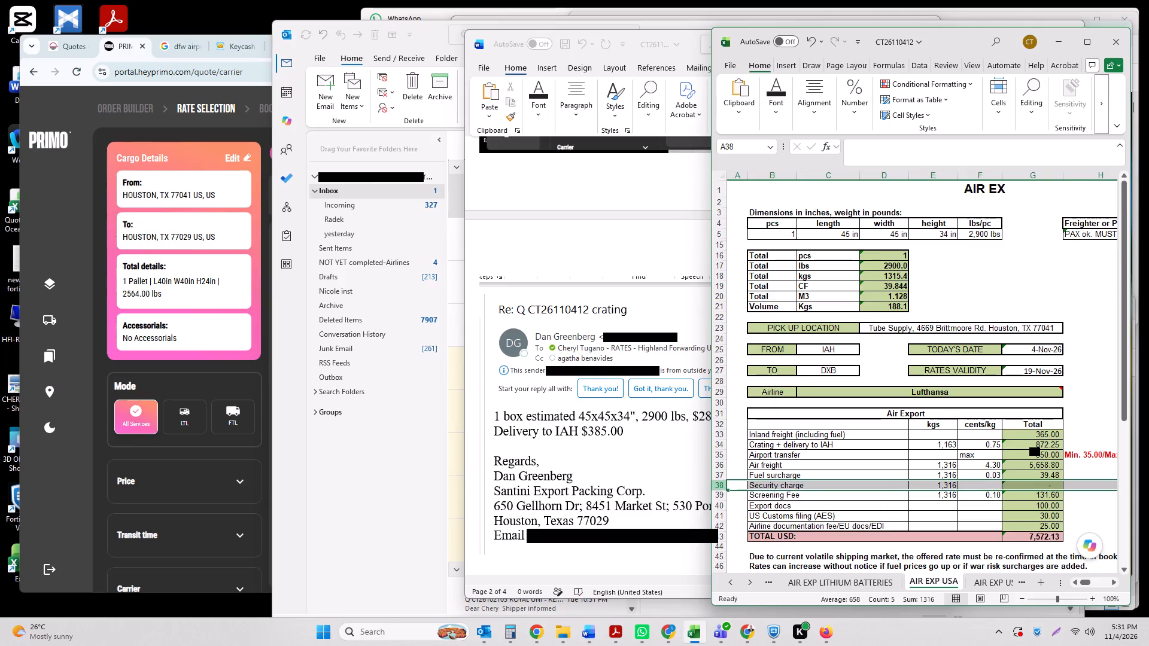
right_click(715, 486)
click(735, 461)
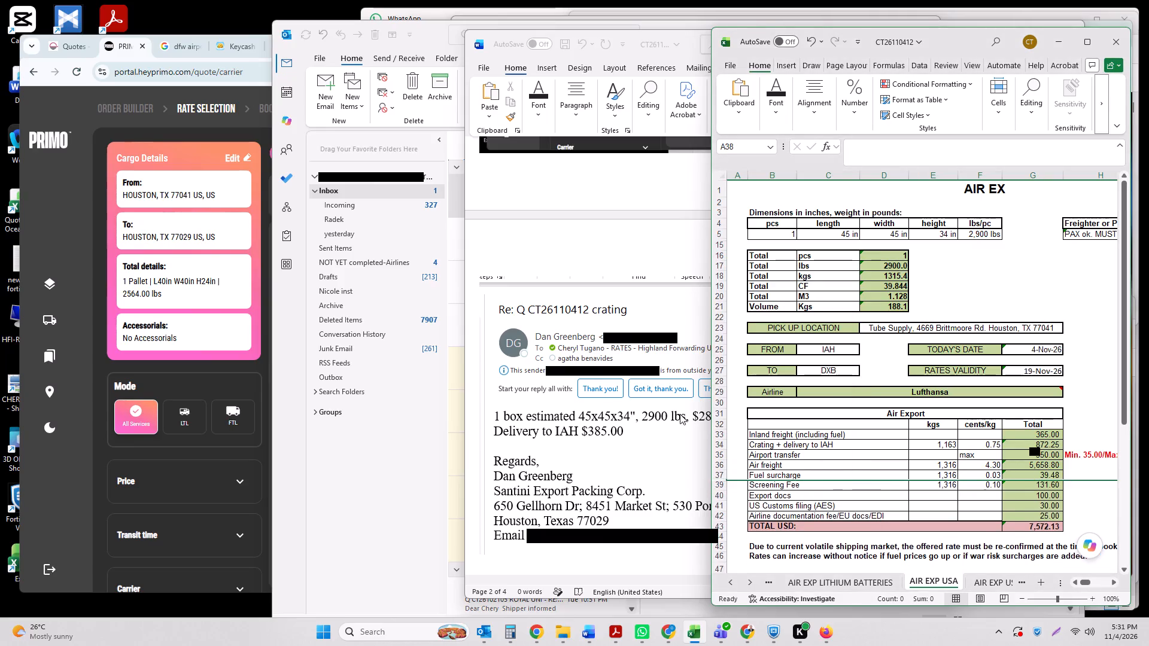
Consult Other Fees in the Word document's Freightos capture and start relabelling the workbook's Fuel surcharge row with "MV- non".
scroll(675, 409, up, 6)
scroll(661, 407, down, 15)
scroll(664, 440, down, 6)
click(641, 472)
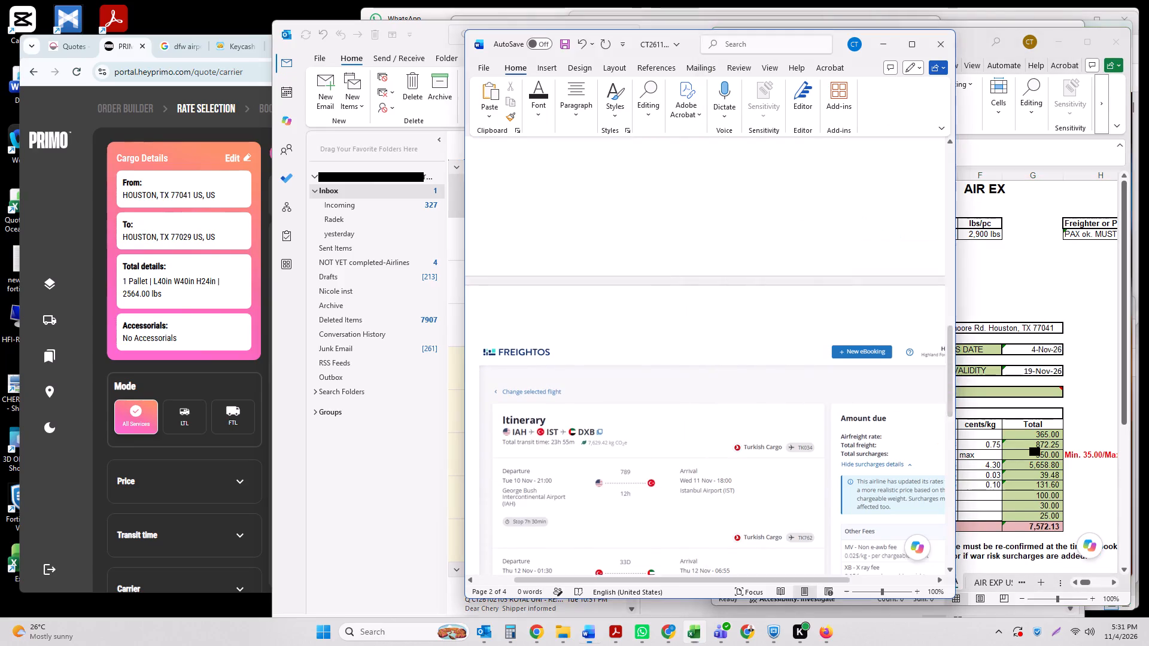
scroll(867, 527, down, 2)
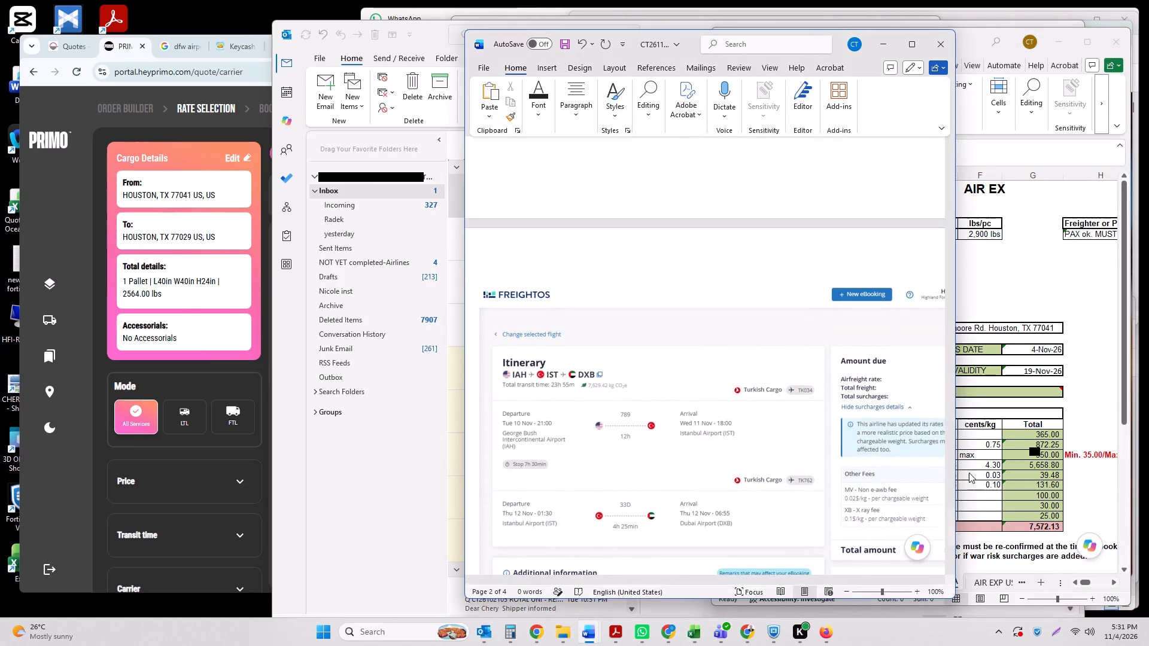
key(alt+Tab)
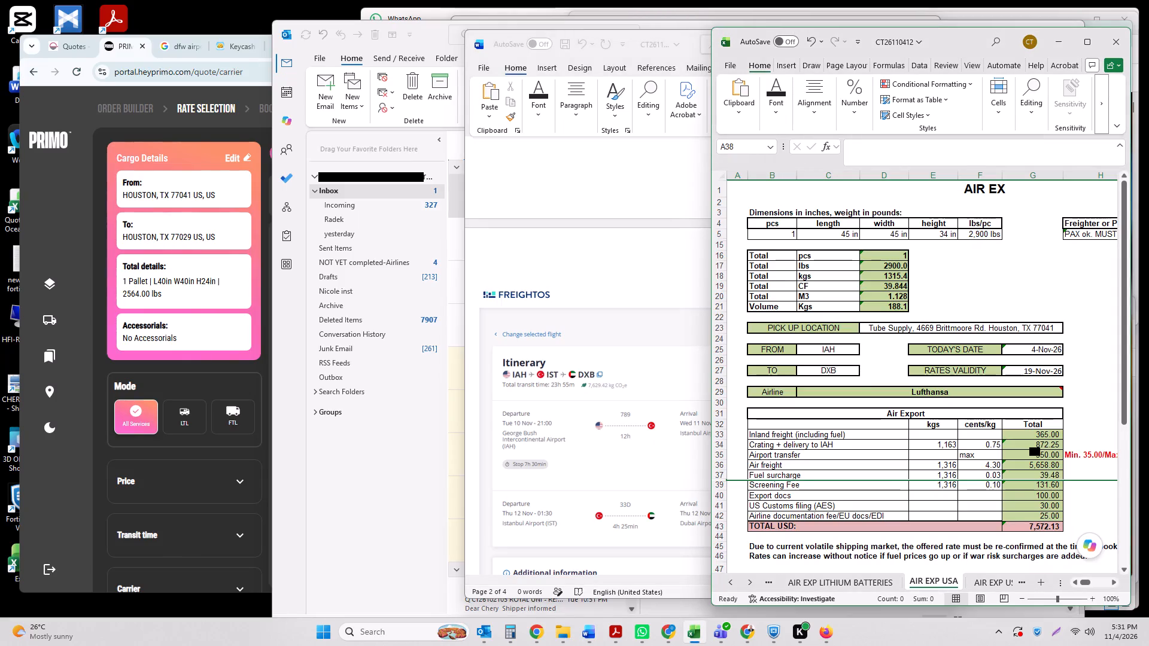
click(828, 461)
click(804, 478)
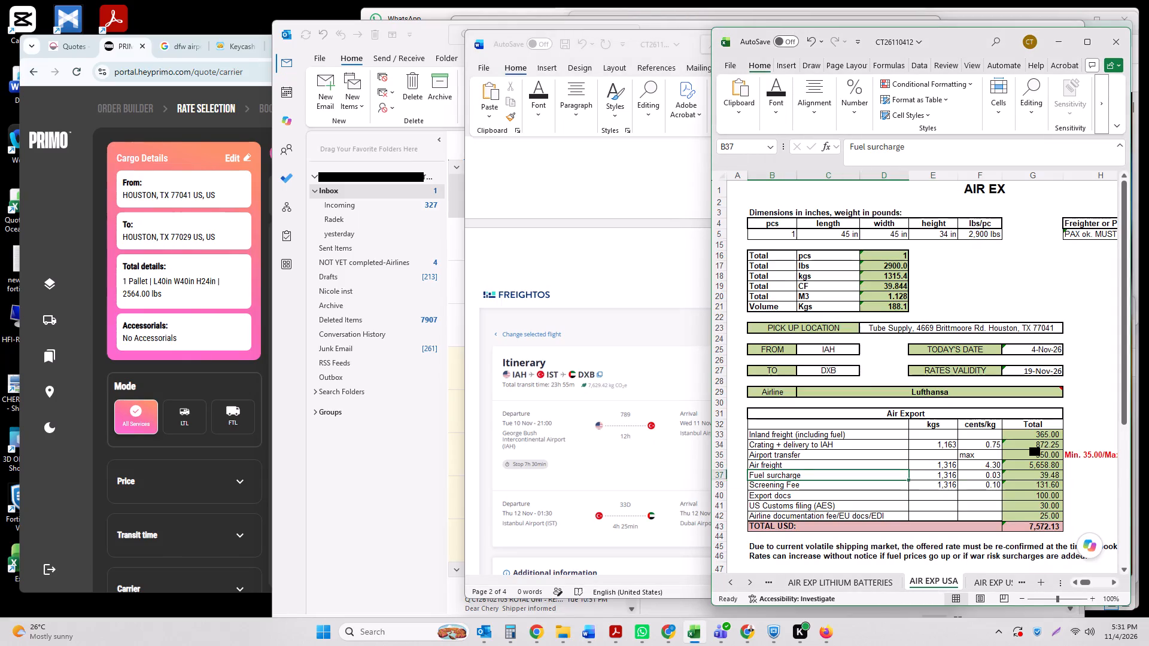
drag(925, 138, 817, 138)
drag(904, 151, 795, 135)
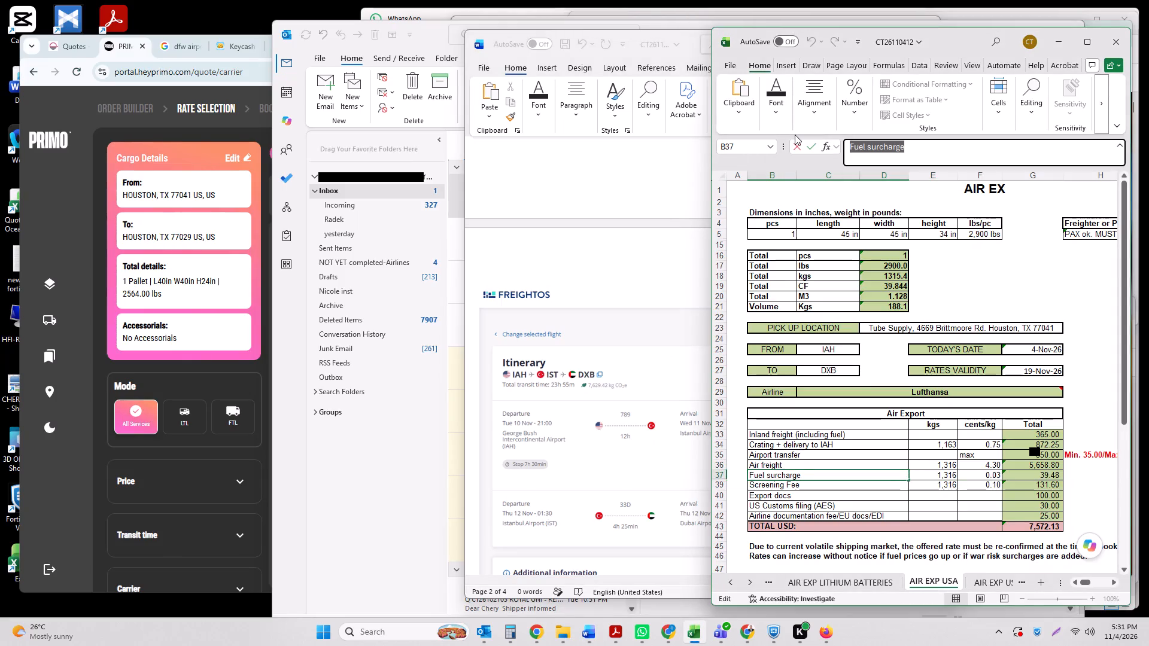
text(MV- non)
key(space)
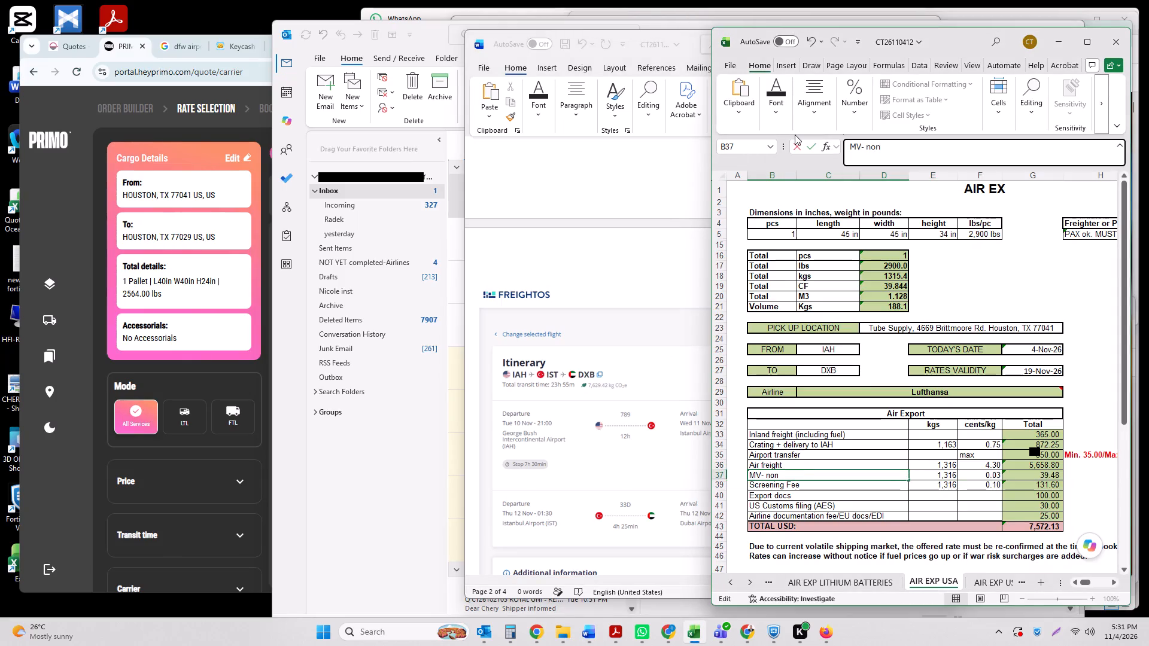
Finish relabelling the Fuel surcharge row as "MV- non e AWB fee", checking the fee name in the Word document's Freightos capture.
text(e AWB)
click(654, 252)
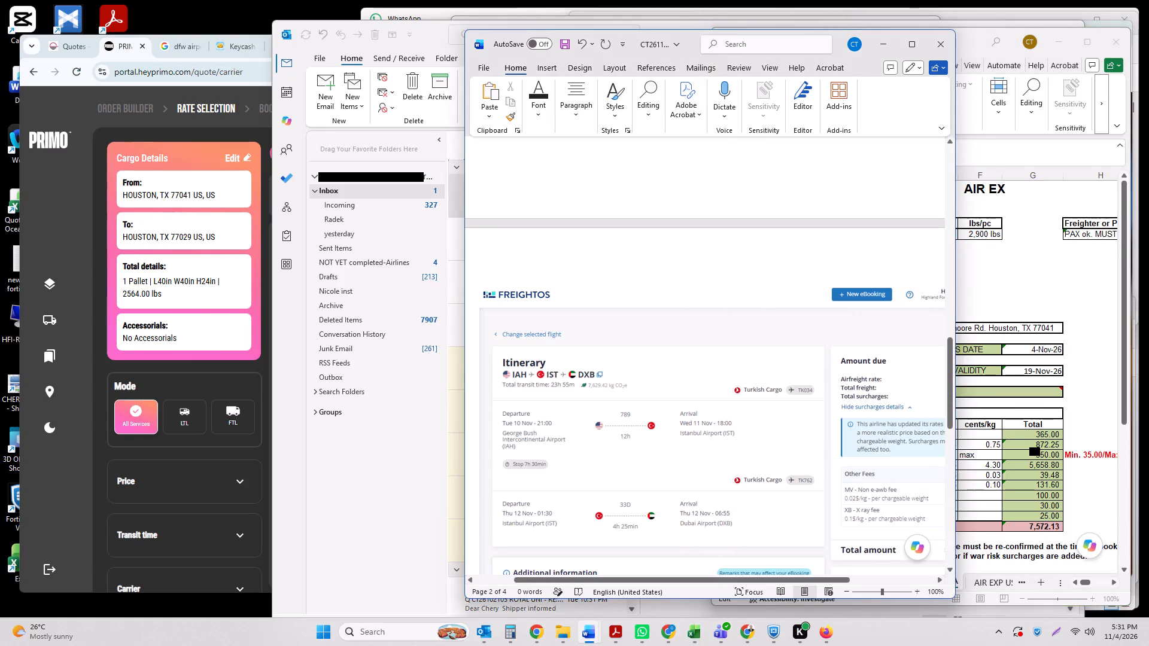
click(1013, 265)
click(923, 147)
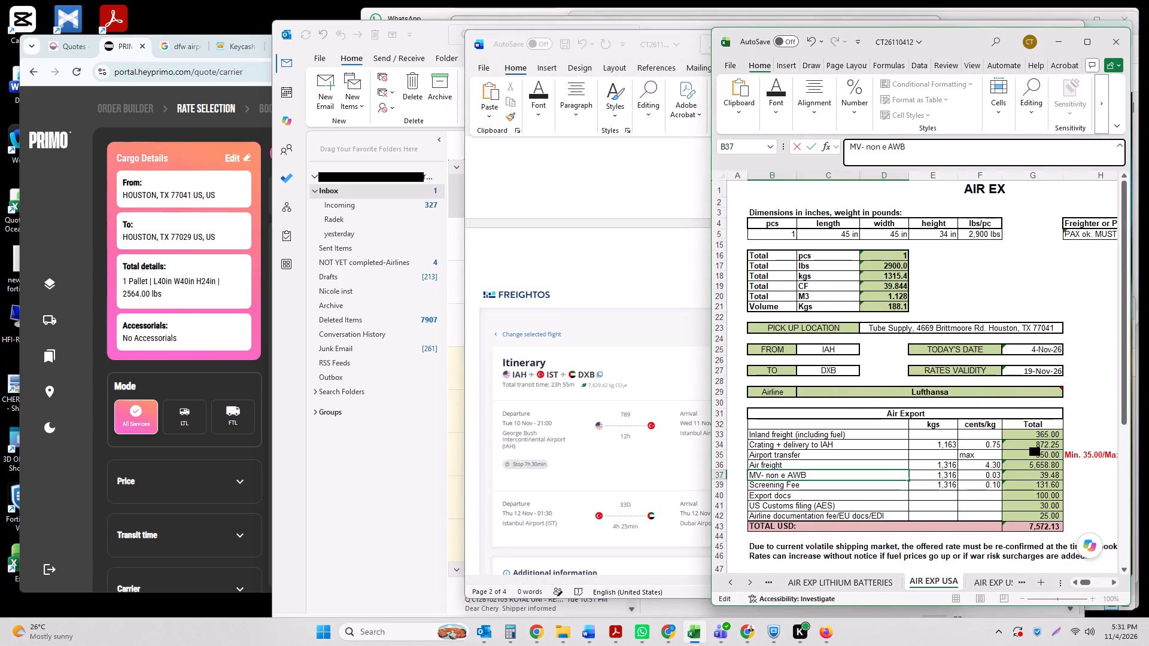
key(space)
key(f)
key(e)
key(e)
key(Tab)
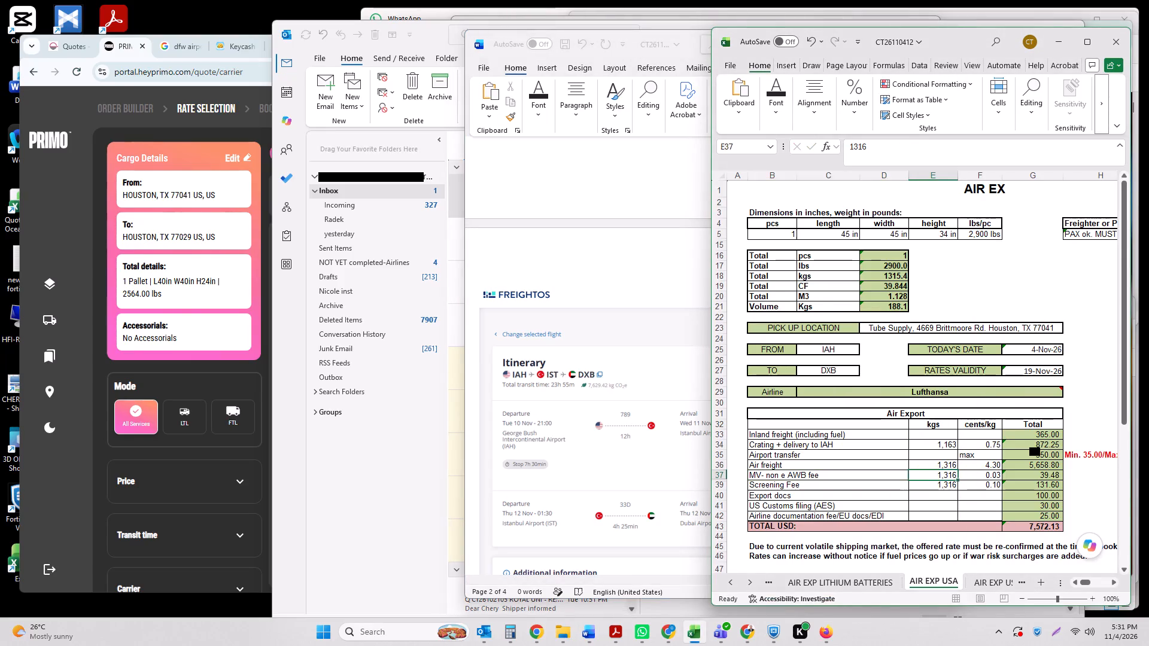
key(Tab)
Change the quote's airline to Turkish Airlines.
click(887, 386)
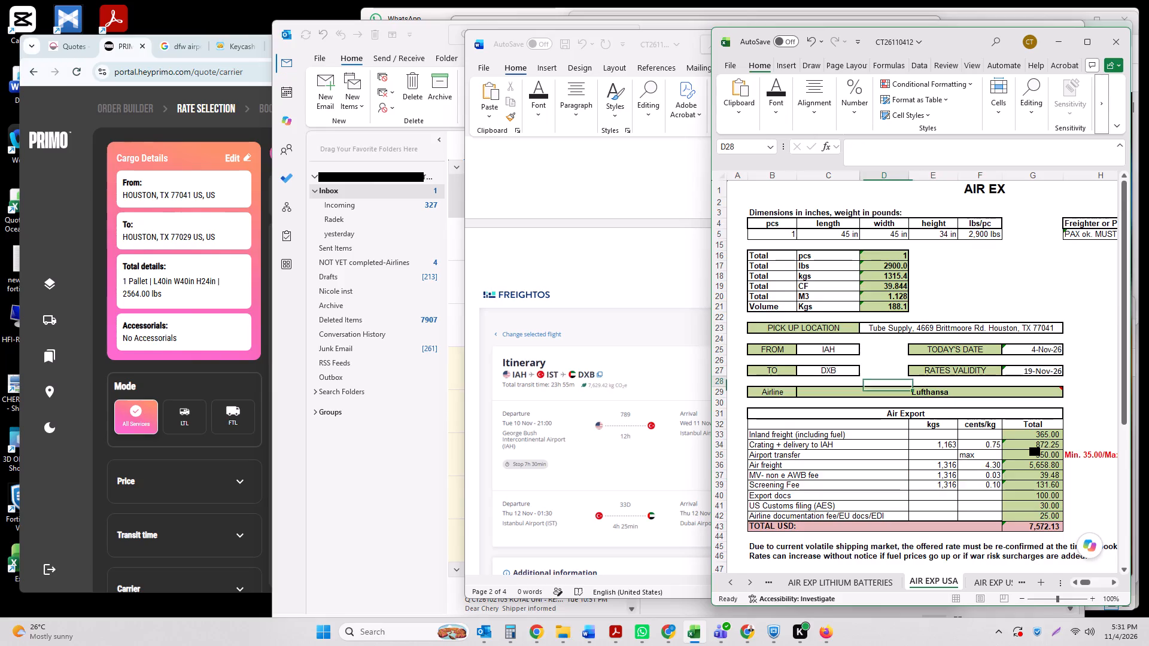
click(890, 392)
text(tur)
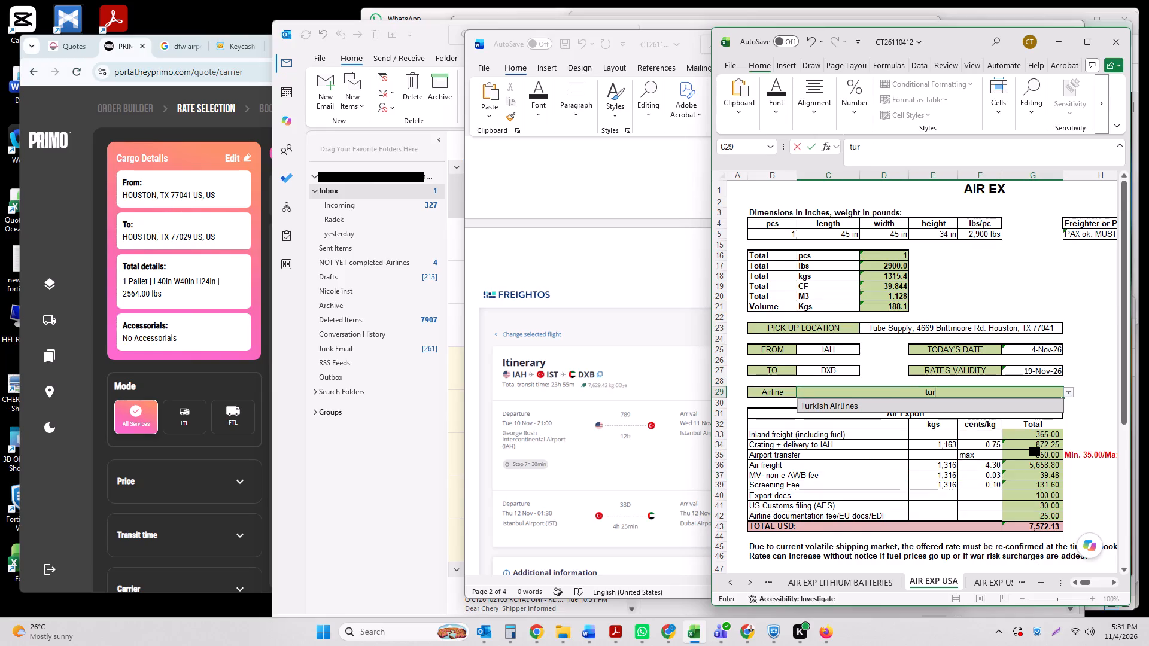
click(864, 415)
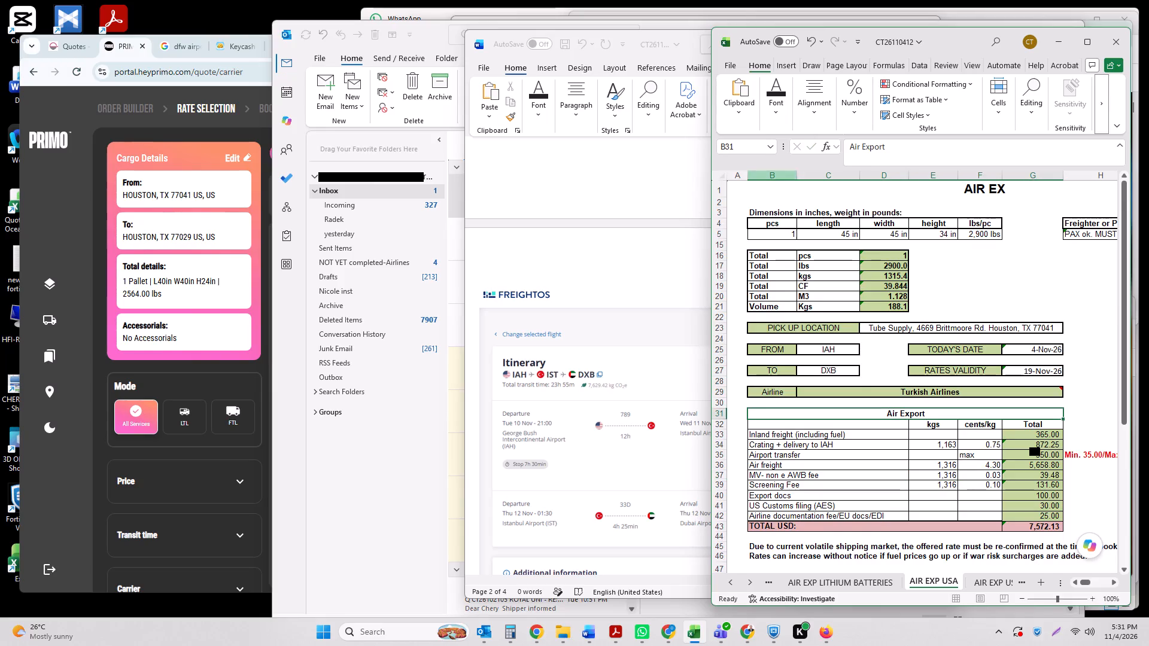
Select the quote block from the dimensions heading down through the air export charges and the terms notes.
drag(788, 214, 893, 562)
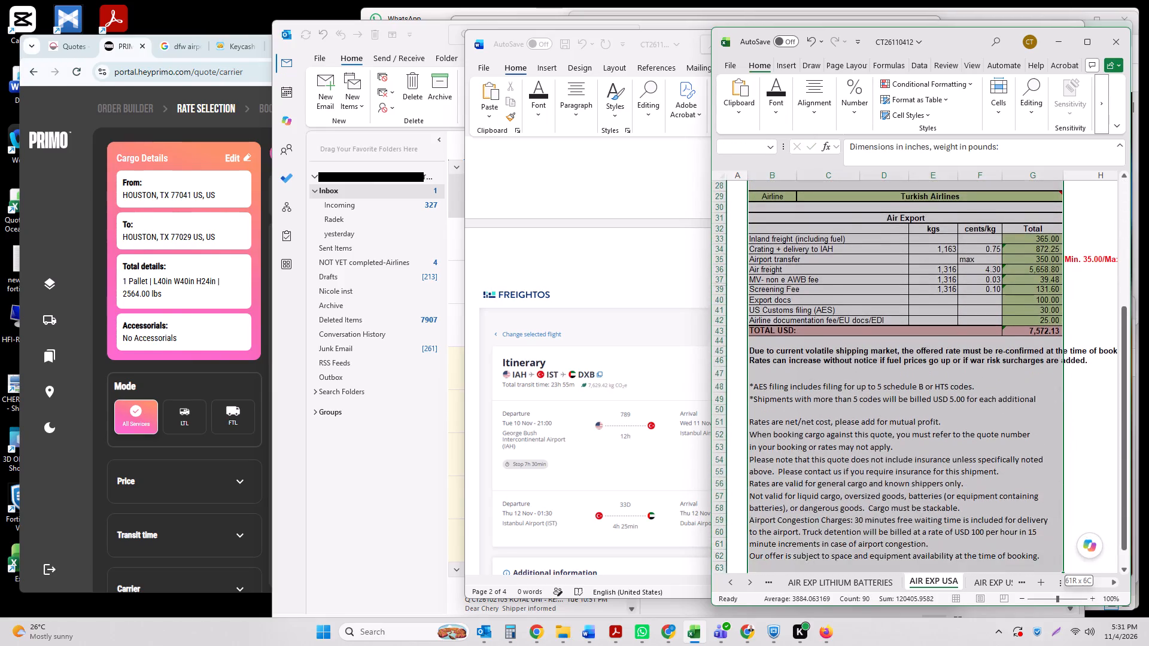
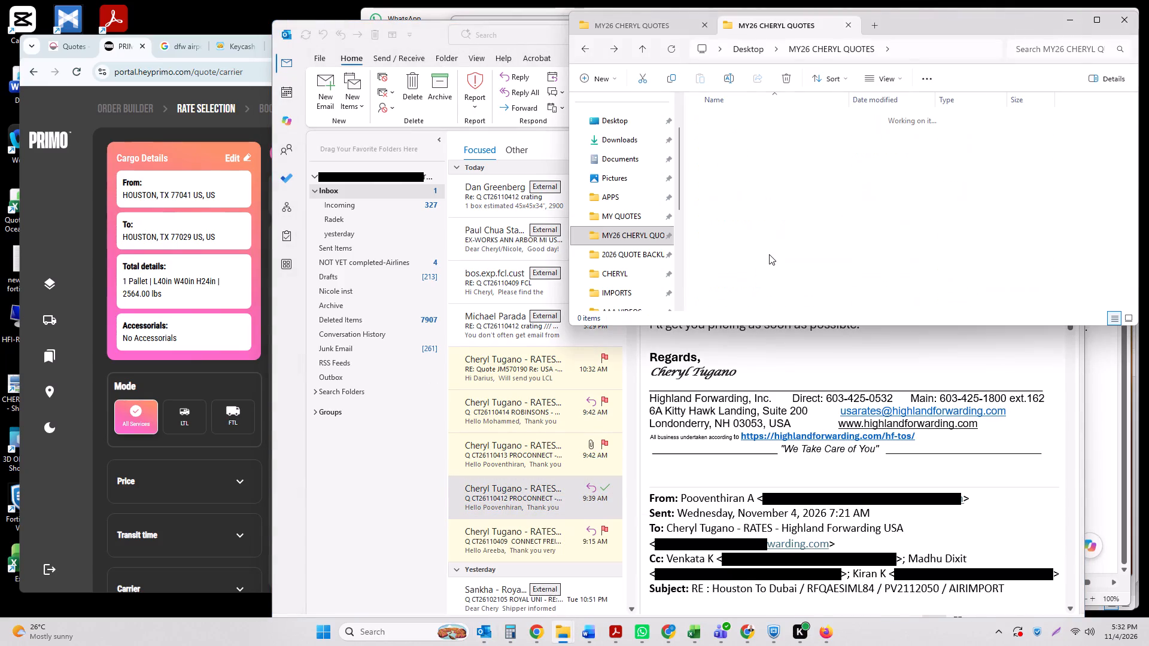
Save the inbox reply "Re: Q CT26110412 crating" from Outlook into the CT26110412 PROCONNECT folder.
drag(488, 196, 1013, 226)
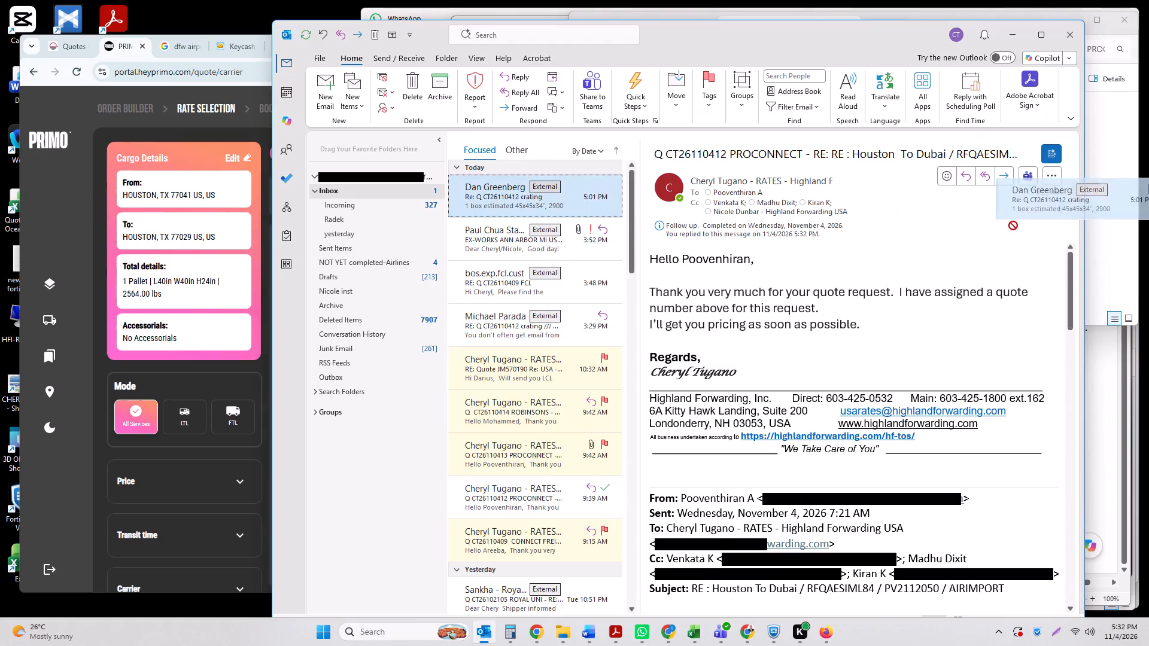
drag(1013, 226, 1123, 225)
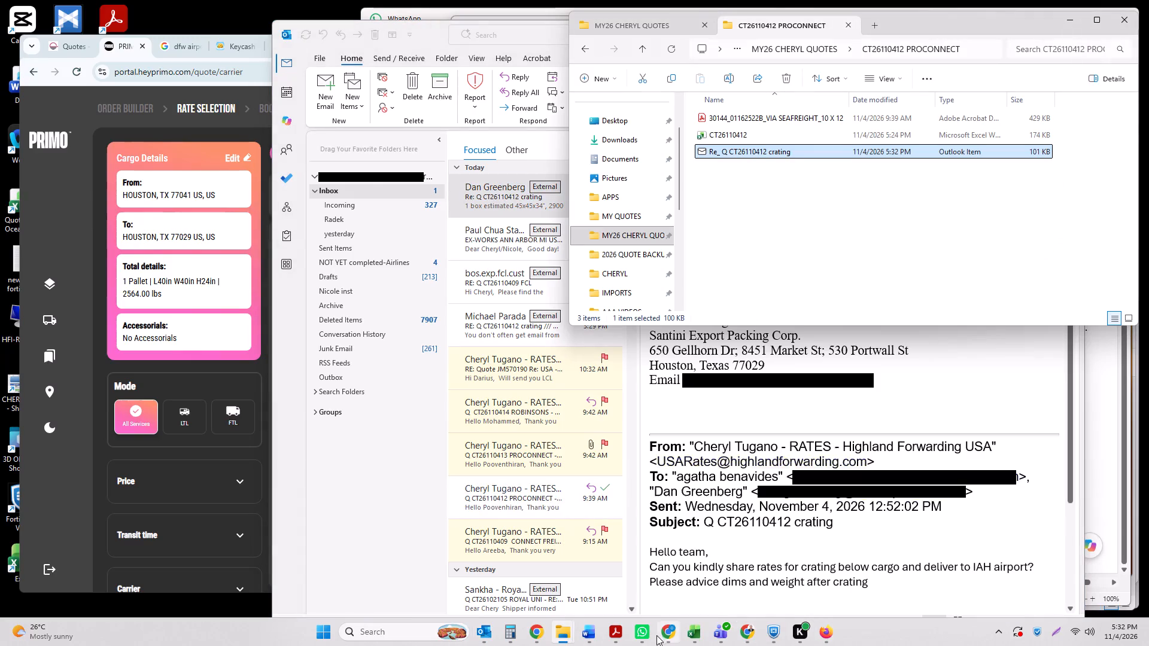
Save the Word document holding the Freightos capture as a new copy named CT26110412, browsing the folders for its save location.
click(589, 632)
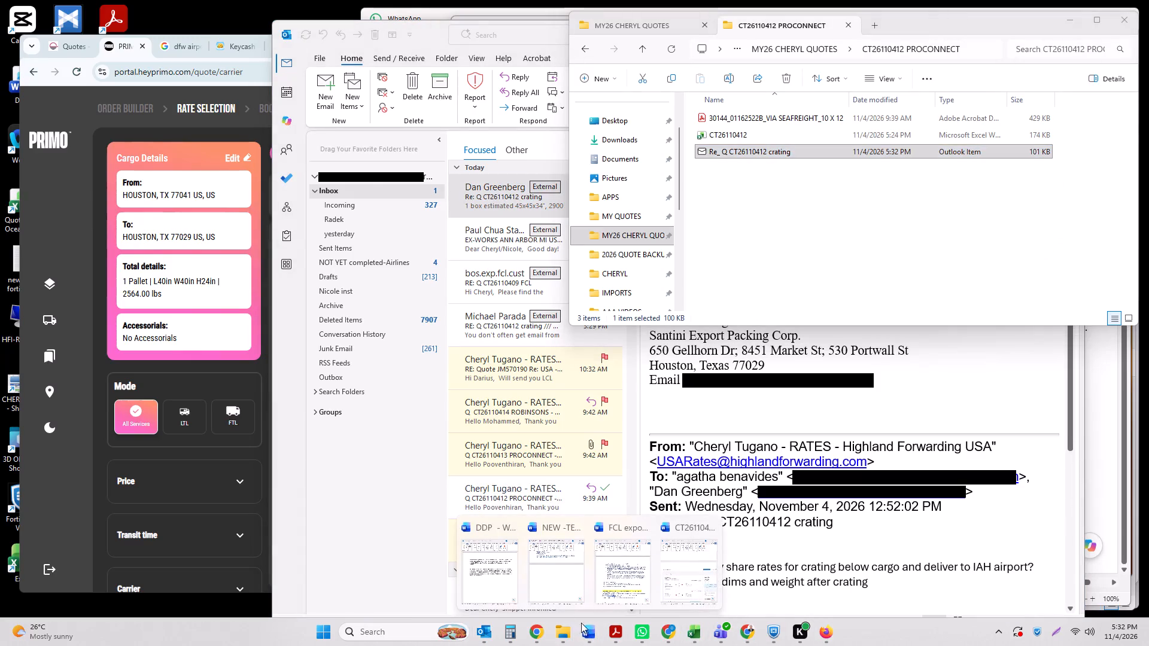
click(688, 575)
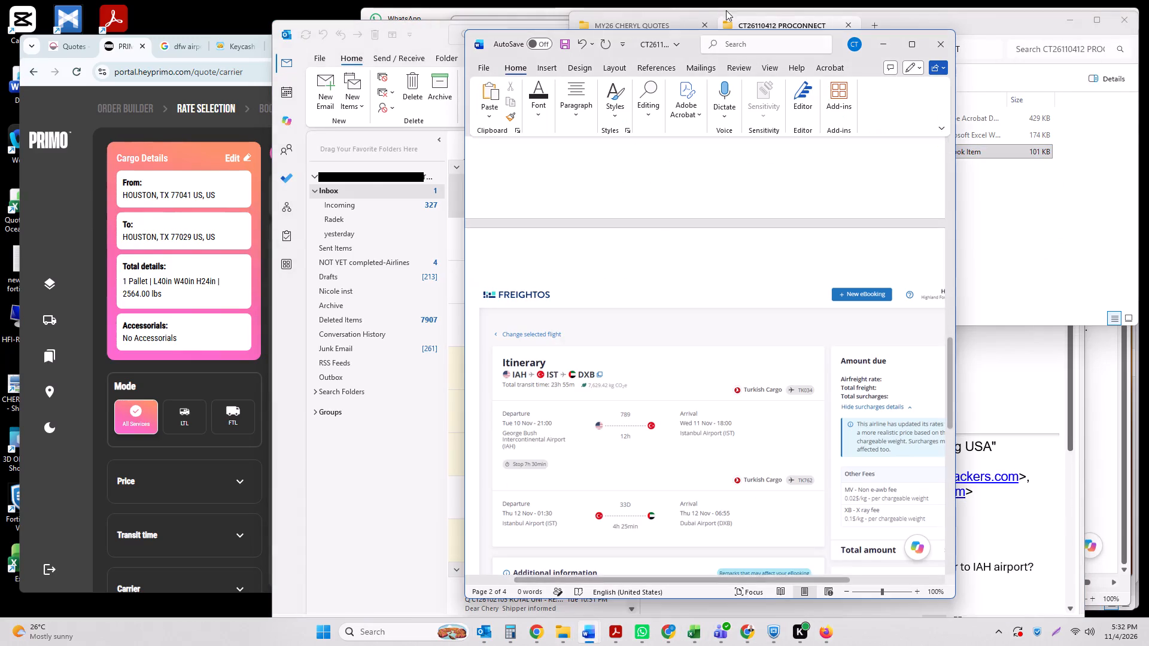
click(483, 68)
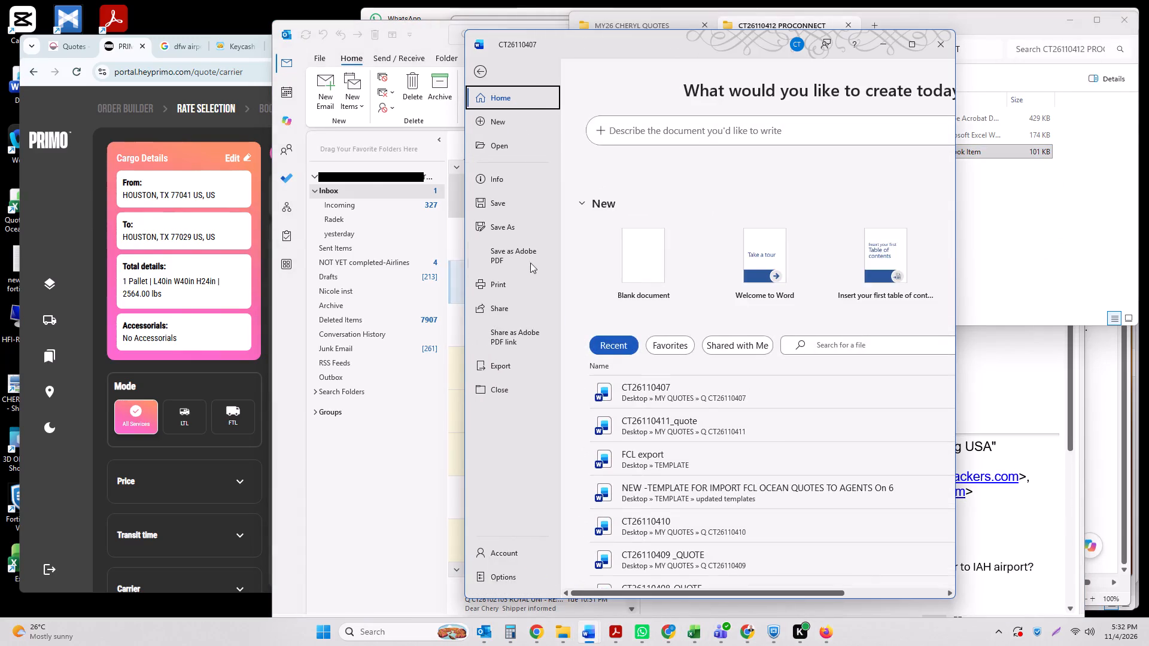
click(516, 229)
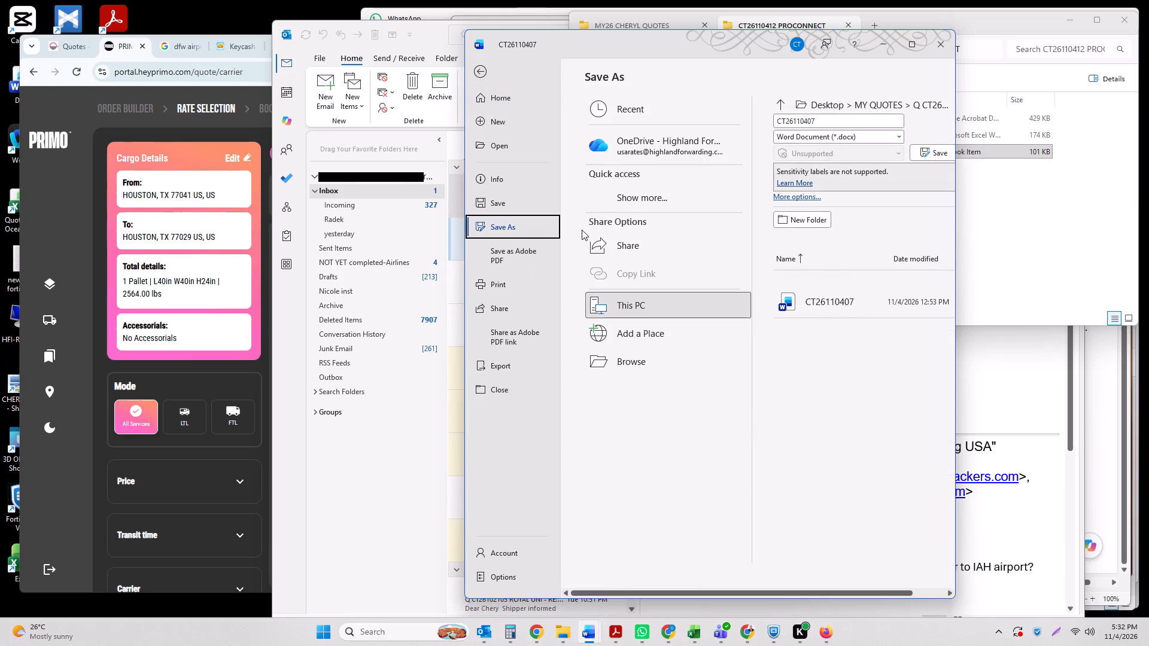
click(829, 127)
click(829, 123)
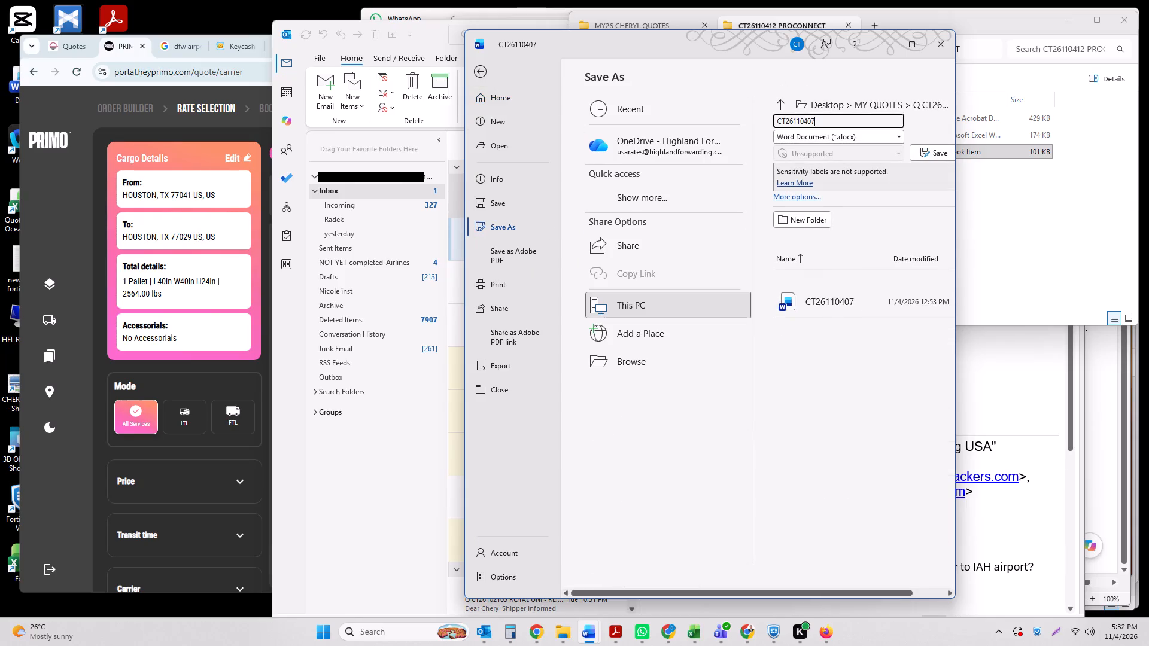
key(BackSpace)
key(BackSpace)
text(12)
click(843, 102)
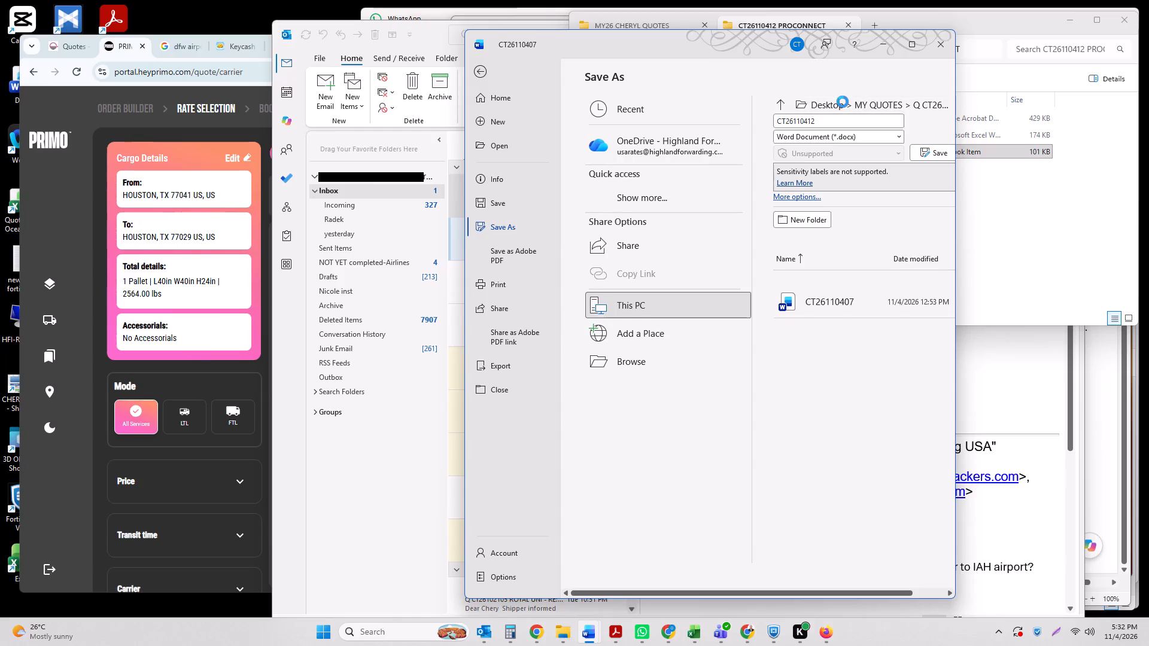
click(697, 66)
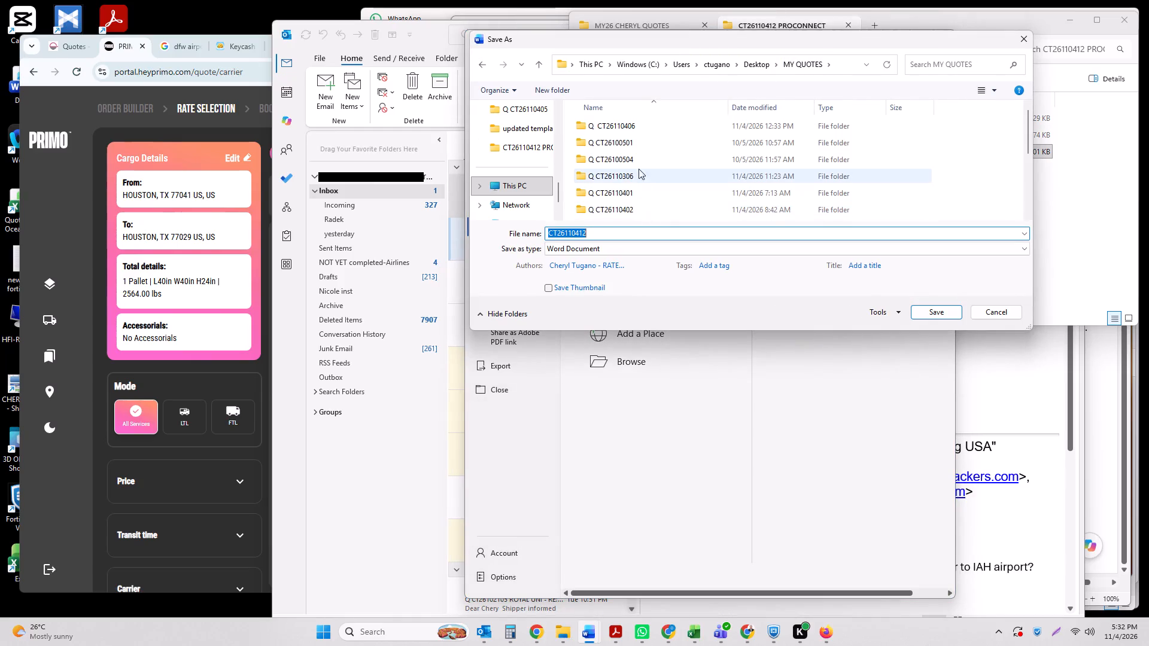
Save the CT26110412 Word document in the CT26110412 PROCONNECT folder inside MY26 CHERYL QUOTES on the Desktop.
scroll(643, 150, up, 2)
scroll(643, 150, down, 5)
scroll(652, 203, down, 4)
scroll(661, 191, up, 13)
scroll(522, 138, up, 2)
scroll(521, 201, down, 1)
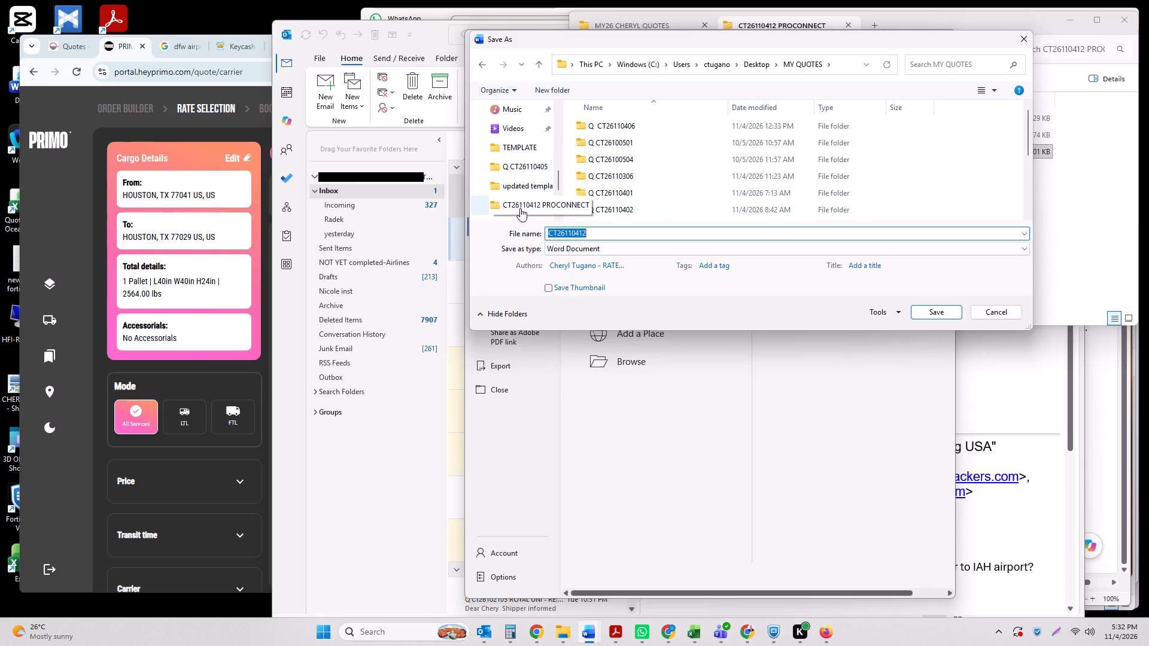
click(534, 175)
click(531, 190)
scroll(541, 182, up, 7)
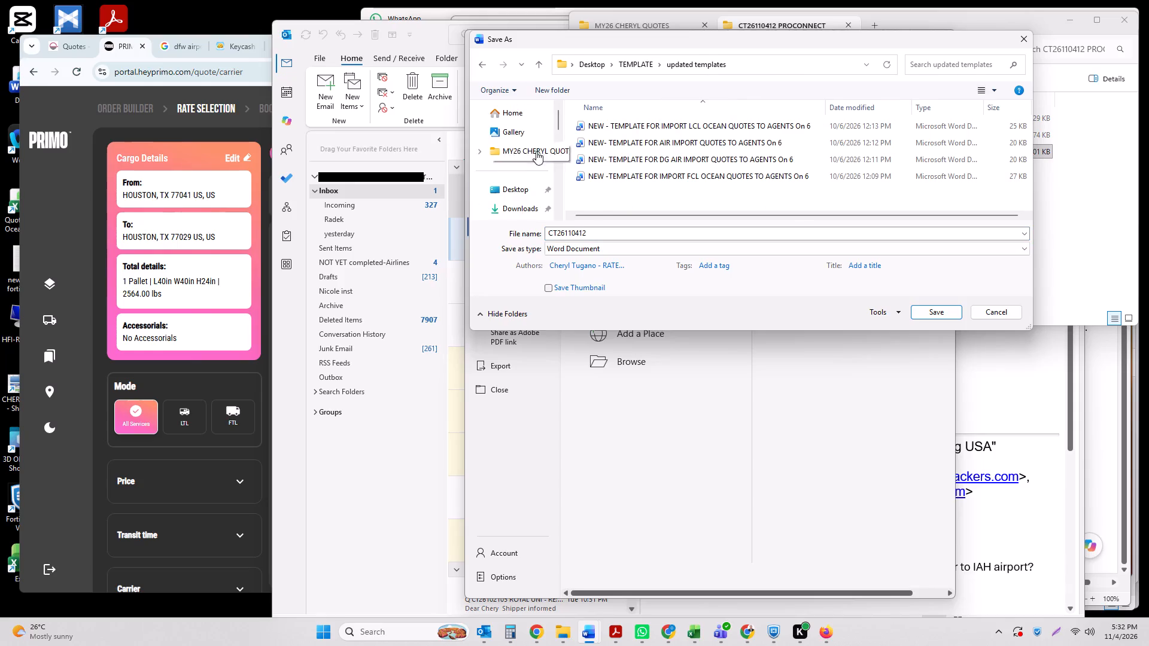
scroll(536, 178, up, 5)
scroll(534, 168, down, 2)
click(531, 187)
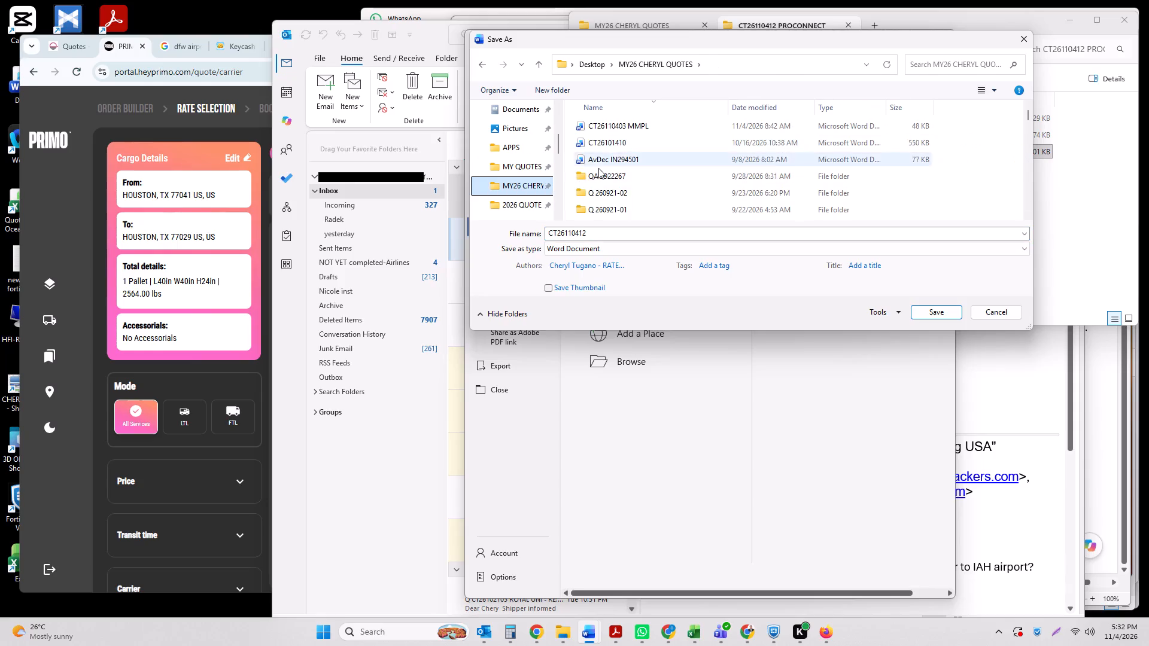
scroll(639, 193, down, 2)
click(651, 181)
click(651, 181)
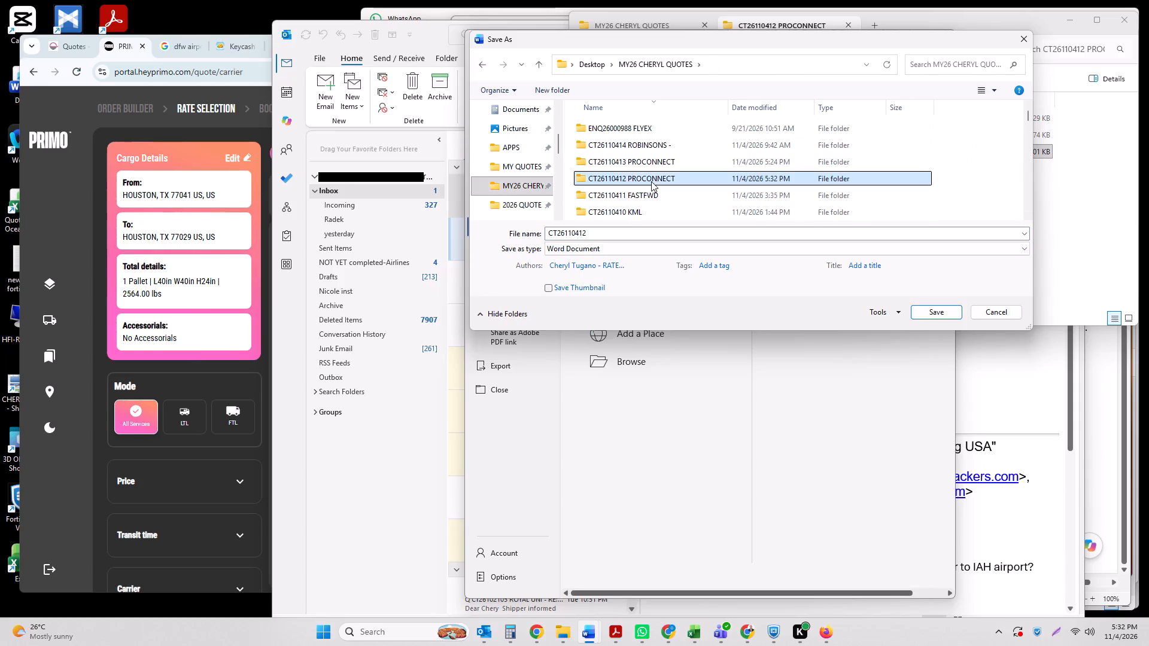
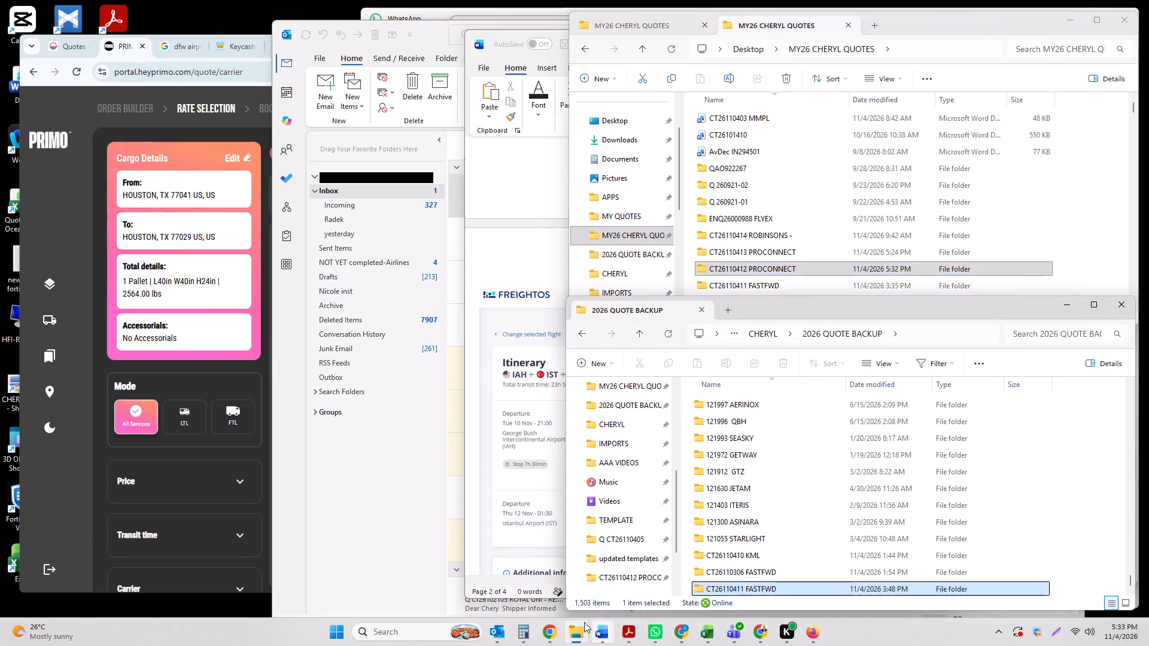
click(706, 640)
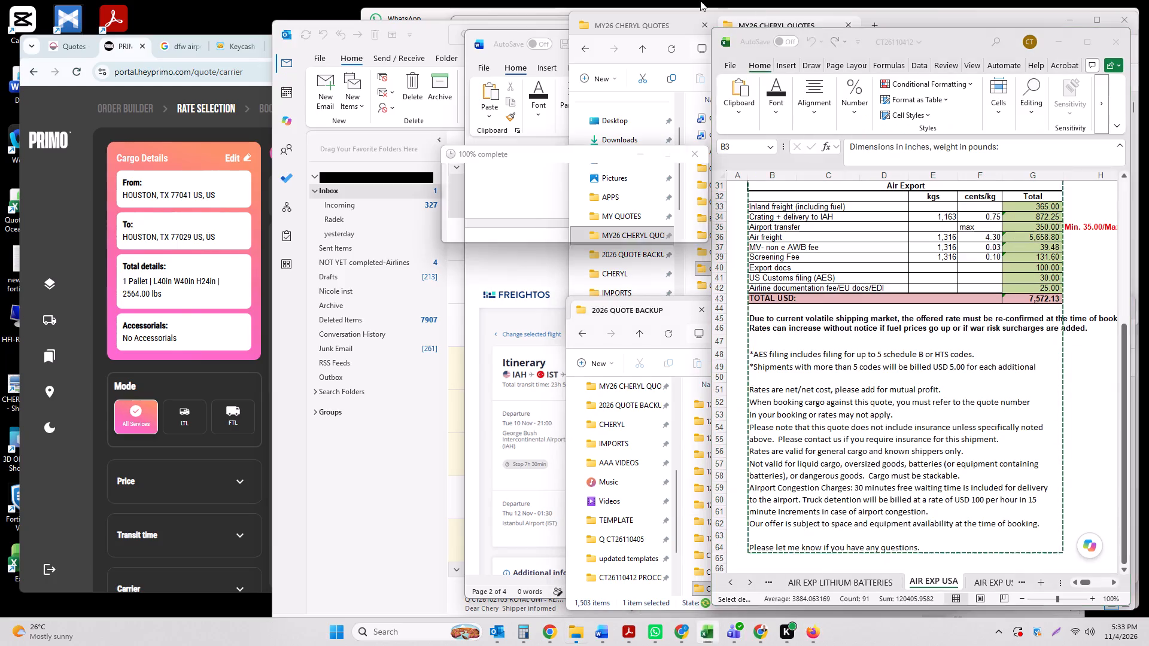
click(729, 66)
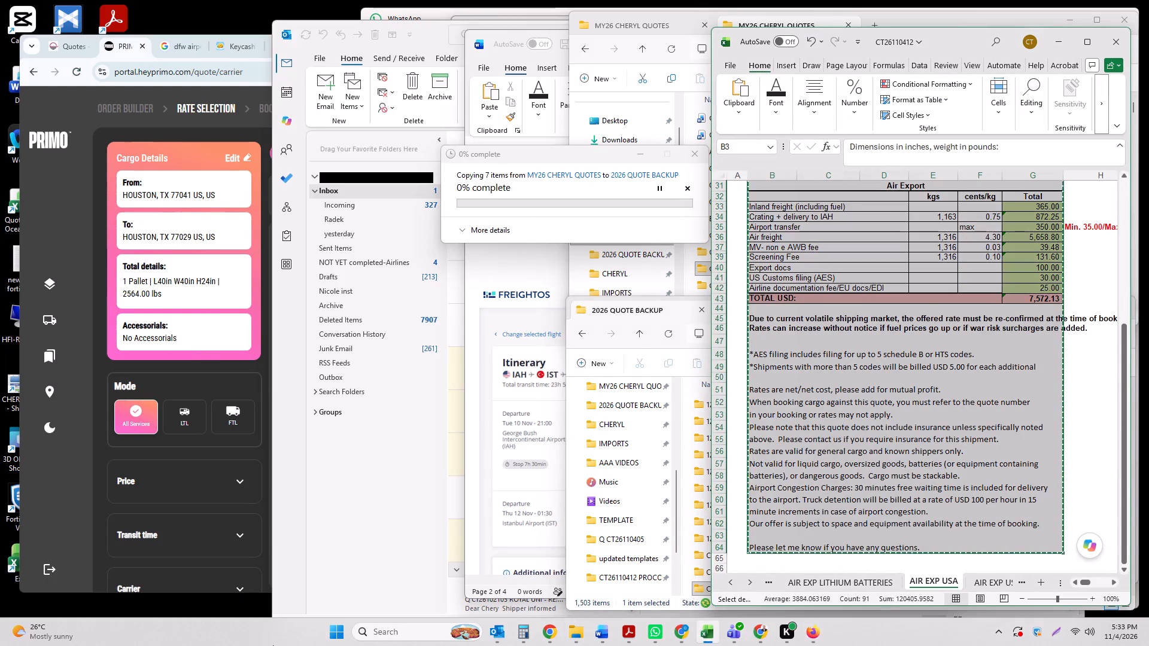
Open the PHILIPINE TIME LOG workbook from its shortcut in the Desktop folder.
click(577, 635)
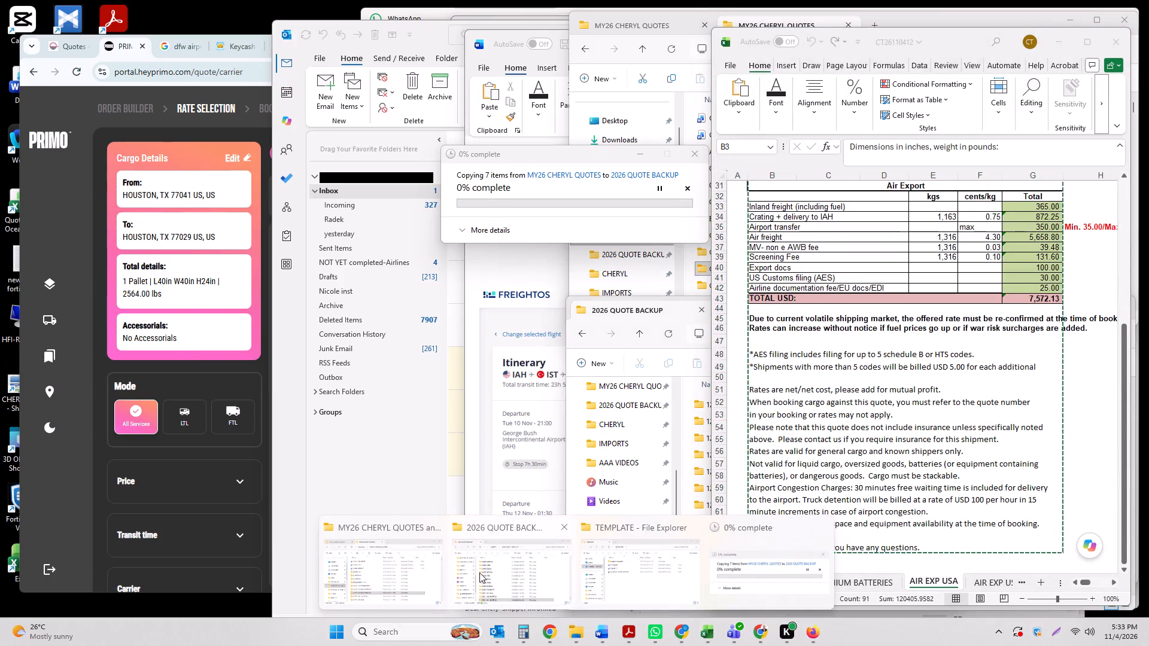
click(621, 580)
click(561, 374)
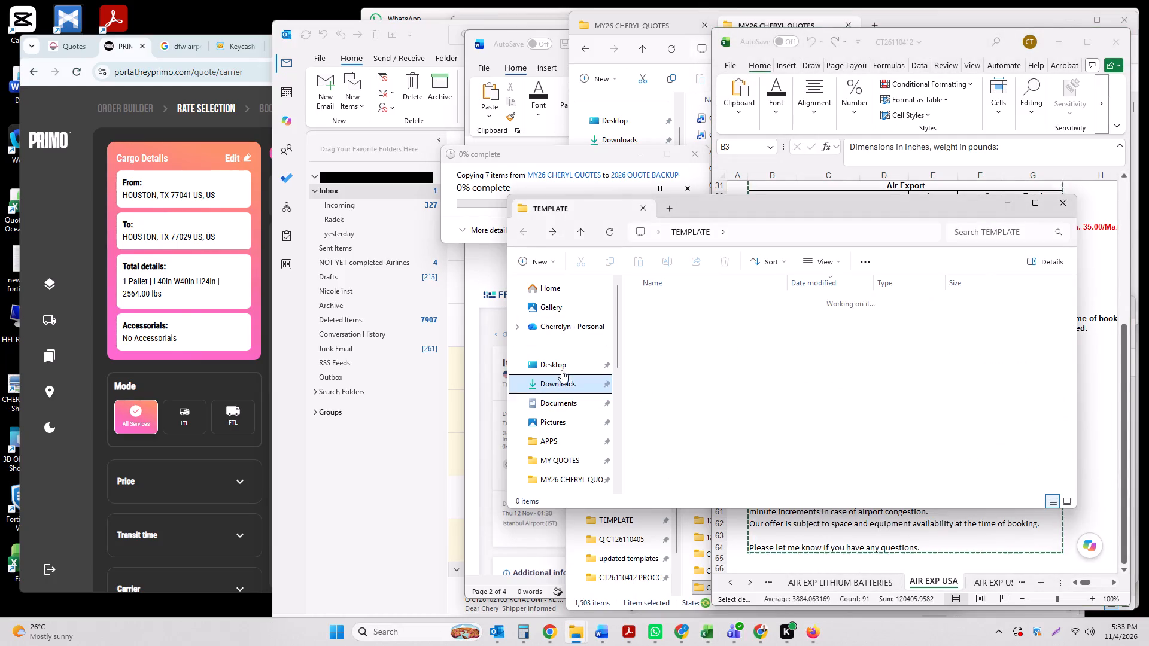
click(563, 365)
scroll(689, 471, down, 2)
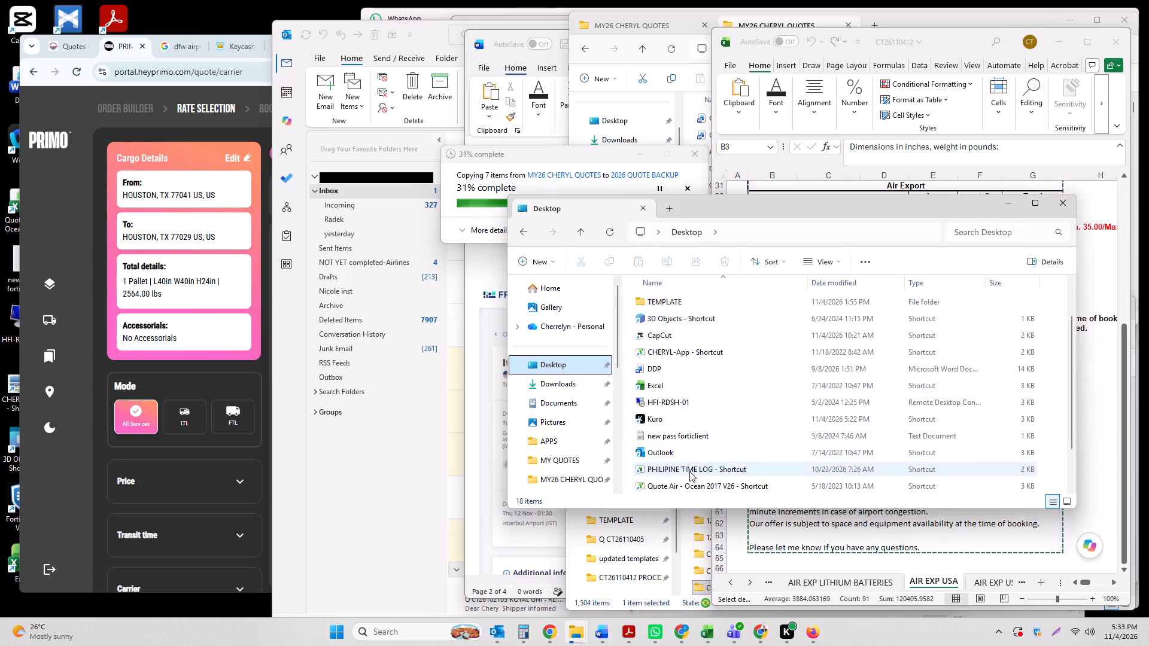
double_click(695, 426)
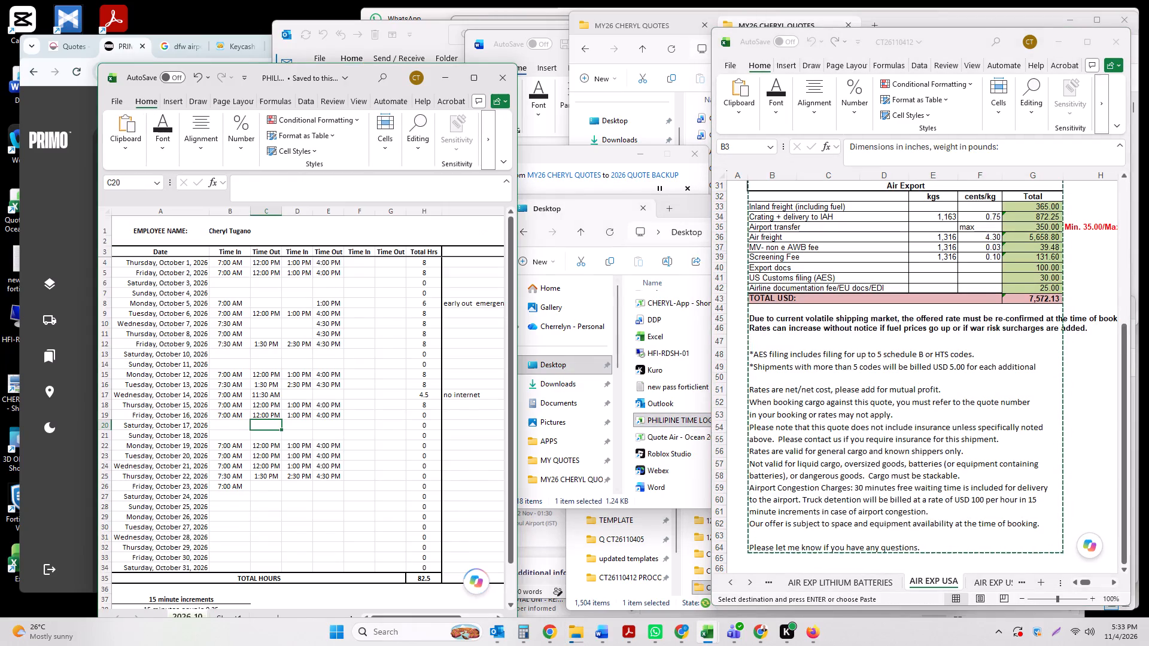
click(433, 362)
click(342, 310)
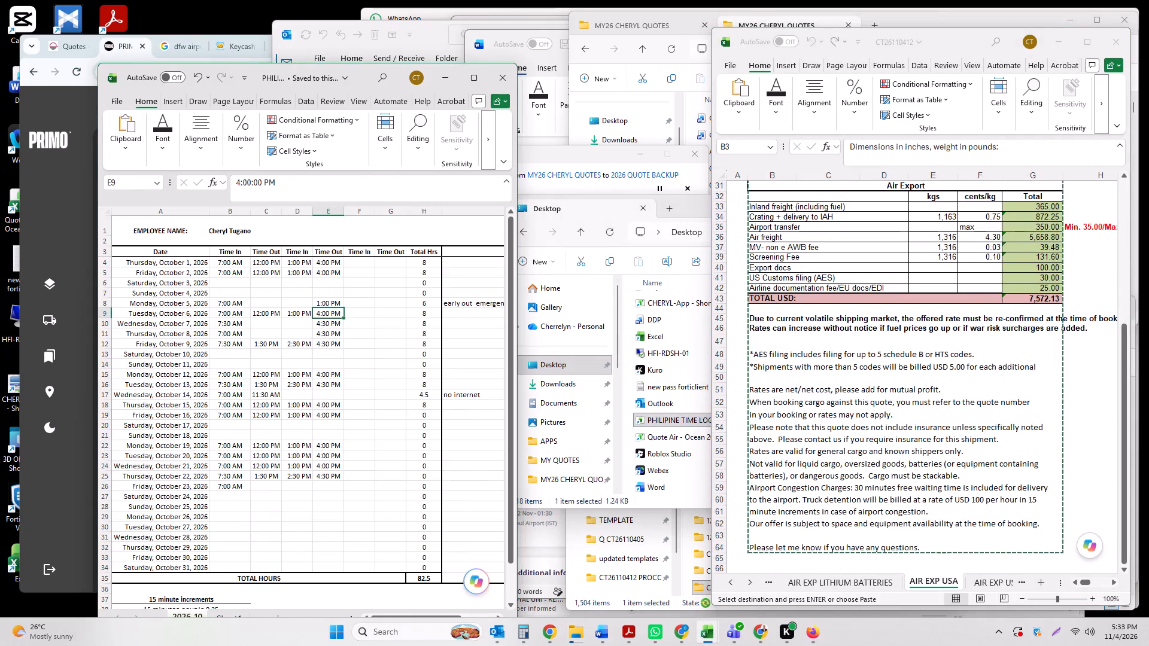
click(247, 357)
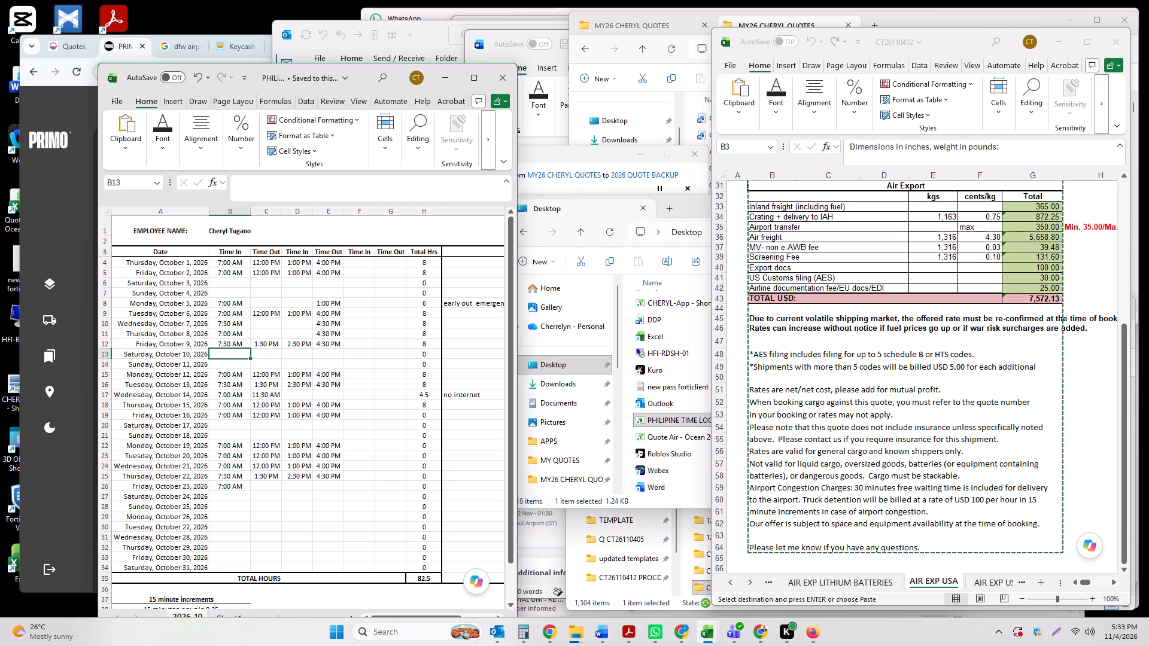
Copy the October 21 times 12:00 PM, 1:00 PM and 4:00 PM into the October 23 row, starting at its first Time Out cell.
click(244, 487)
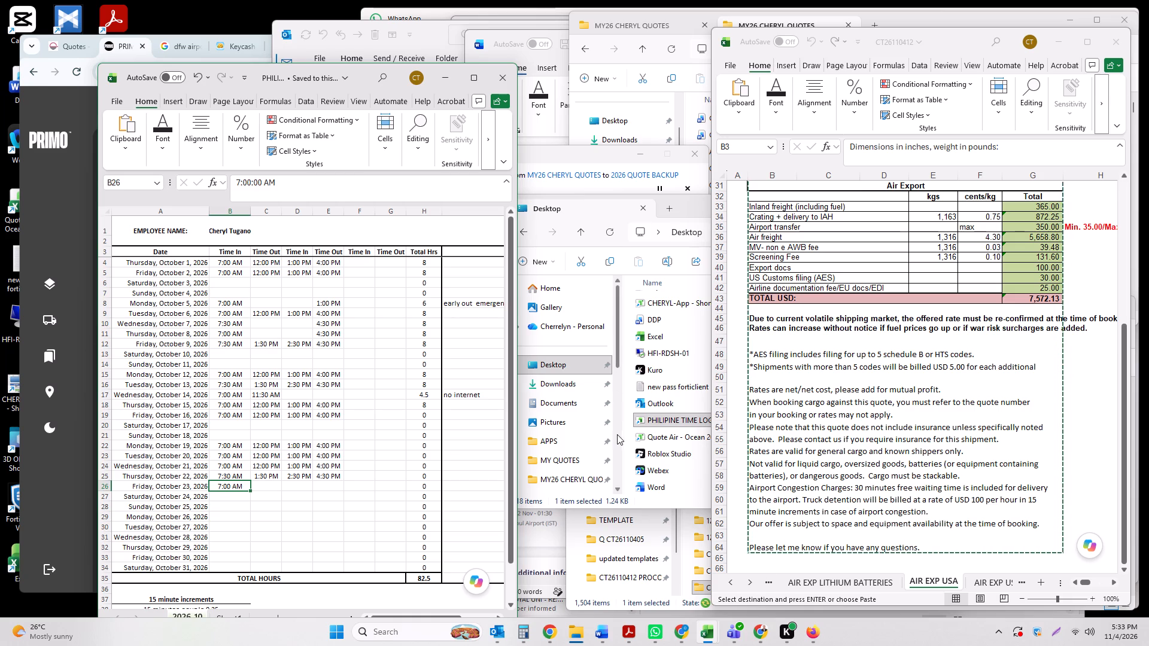
click(267, 480)
click(263, 484)
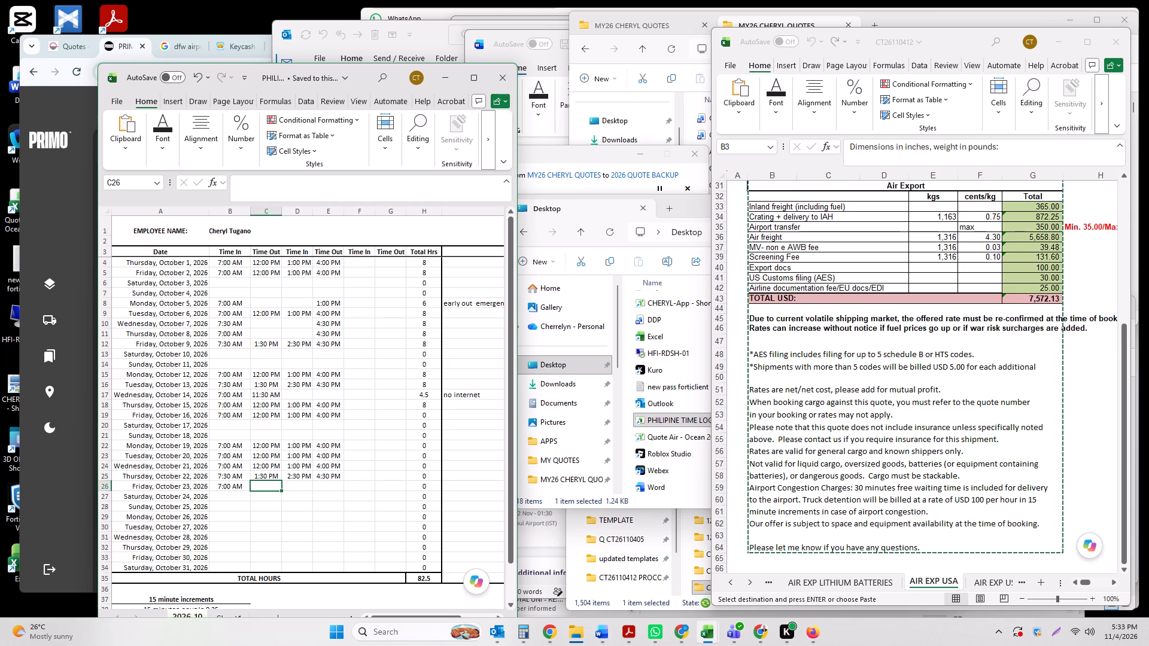
drag(262, 466, 327, 470)
right_click(329, 462)
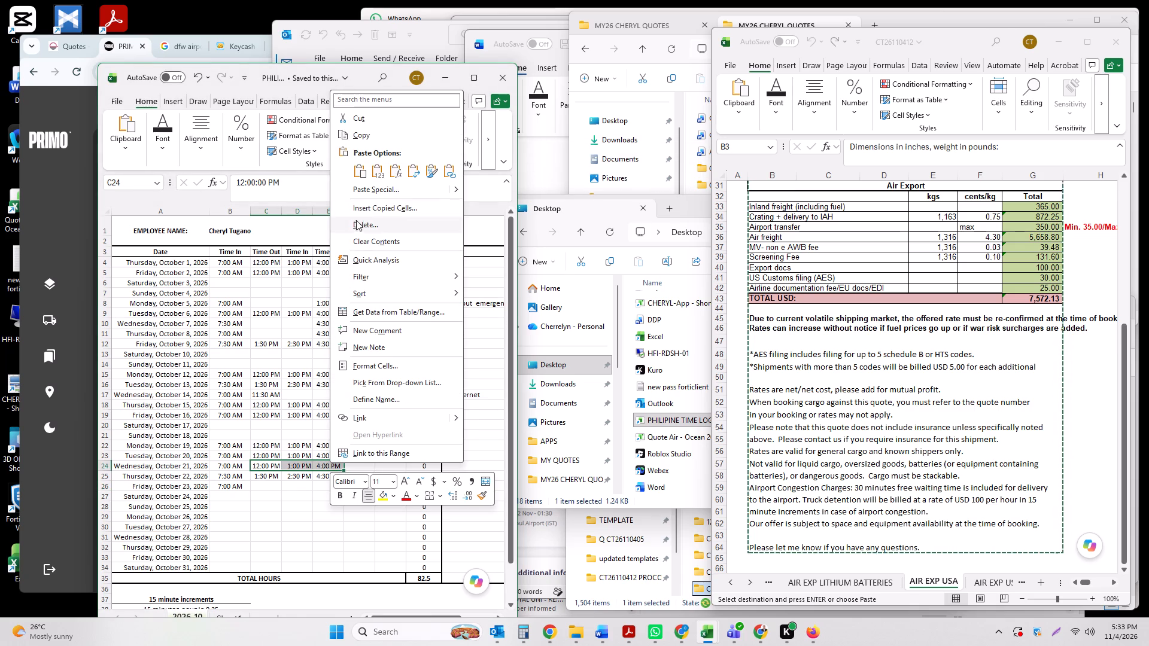
click(367, 129)
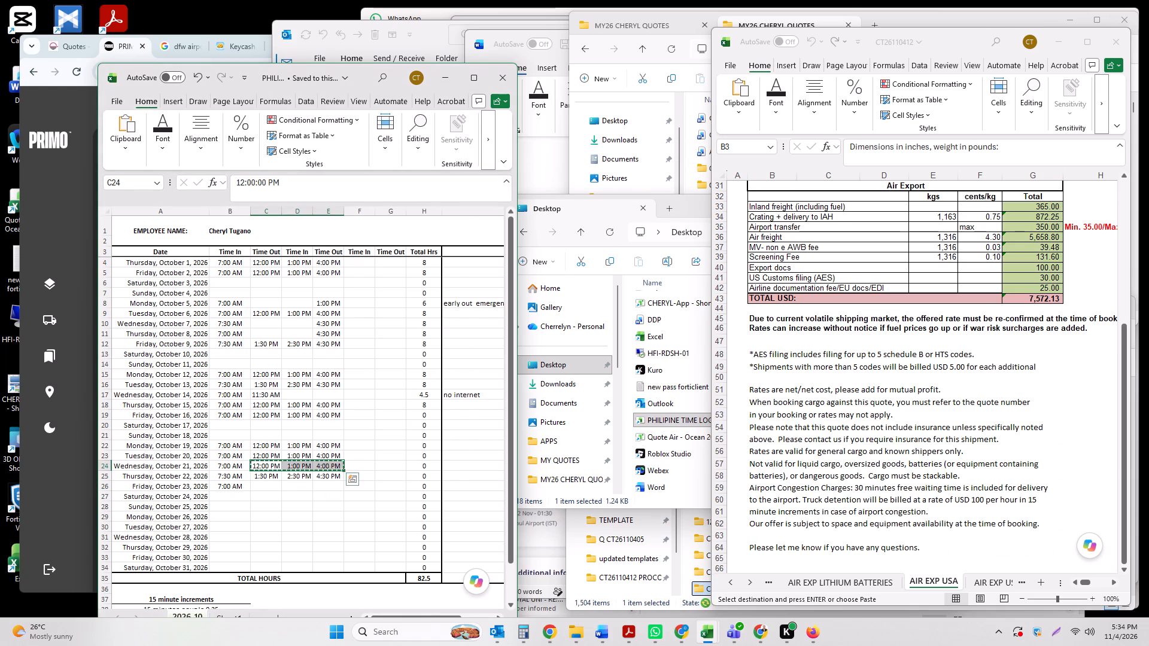
click(260, 489)
key(ctrl+v)
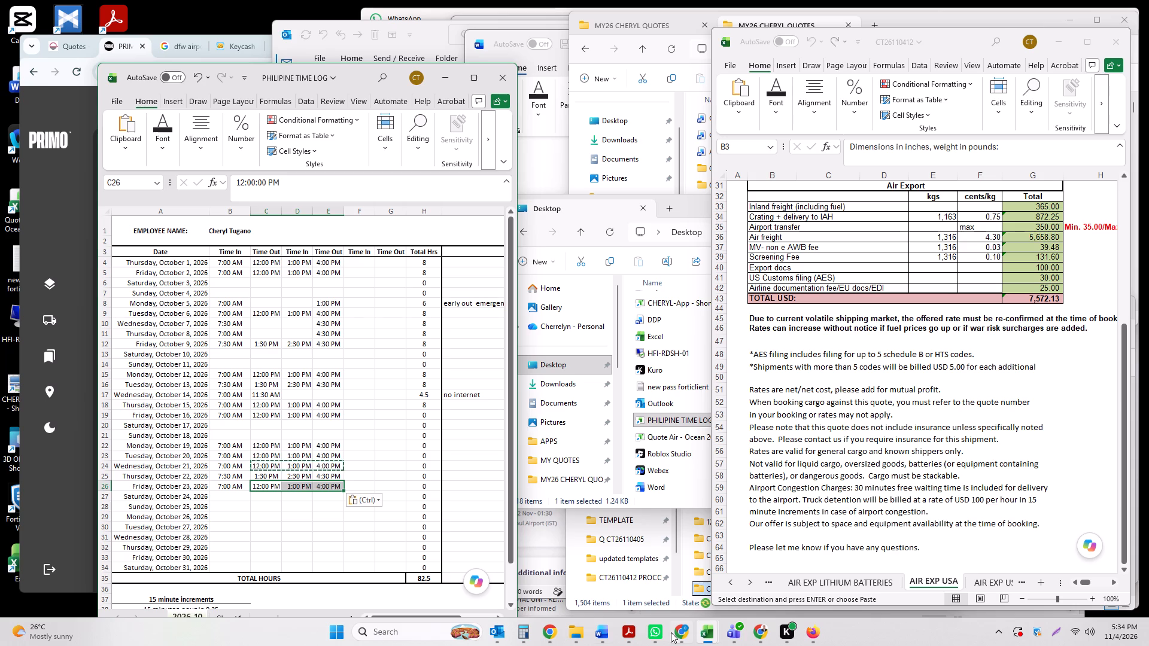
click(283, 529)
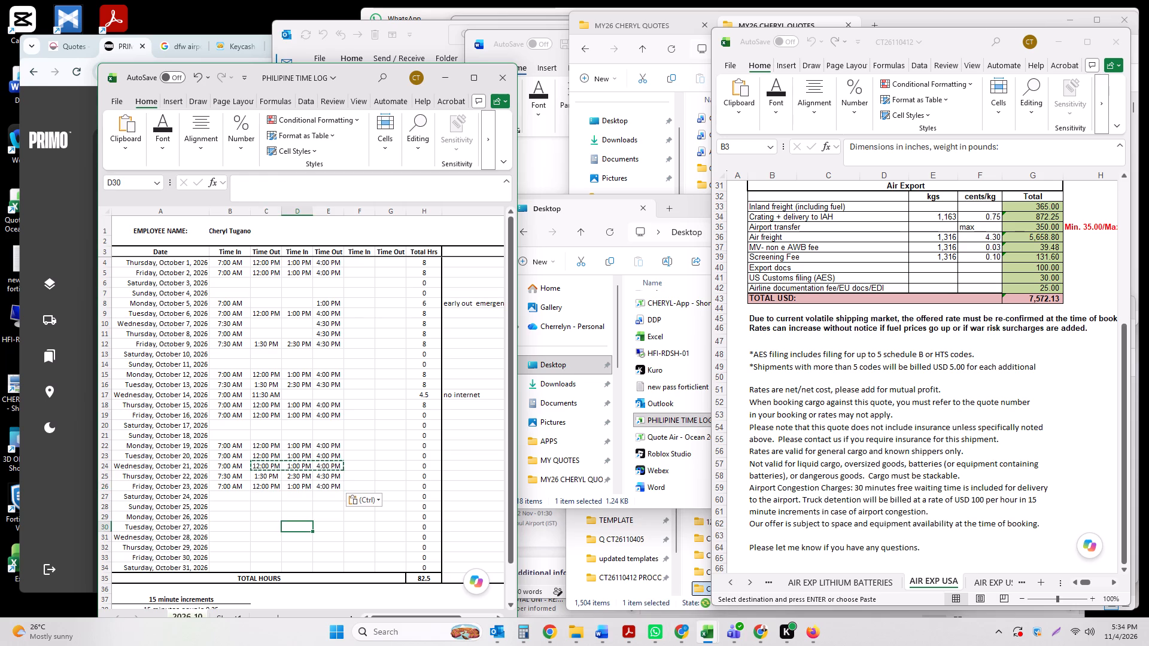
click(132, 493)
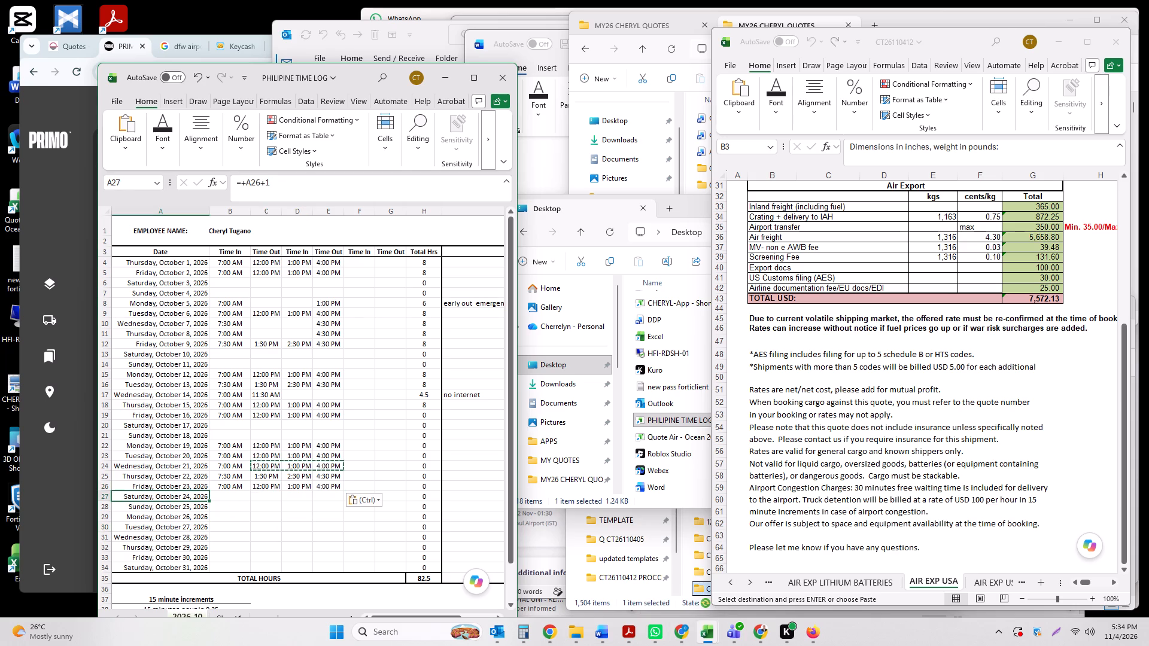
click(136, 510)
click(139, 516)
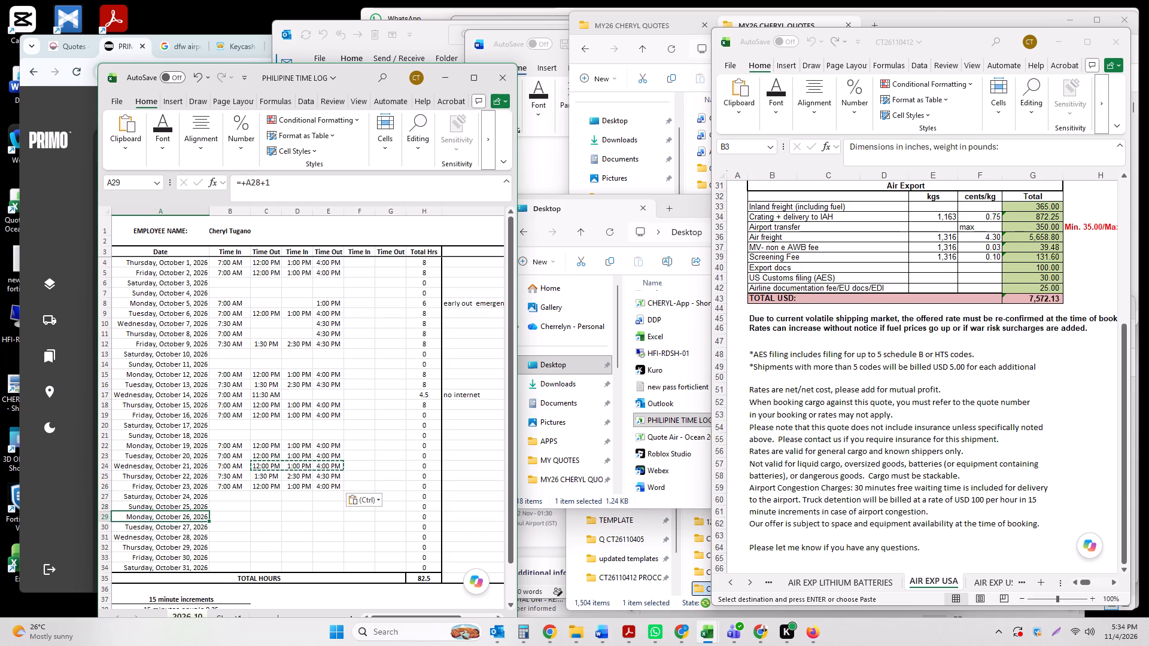
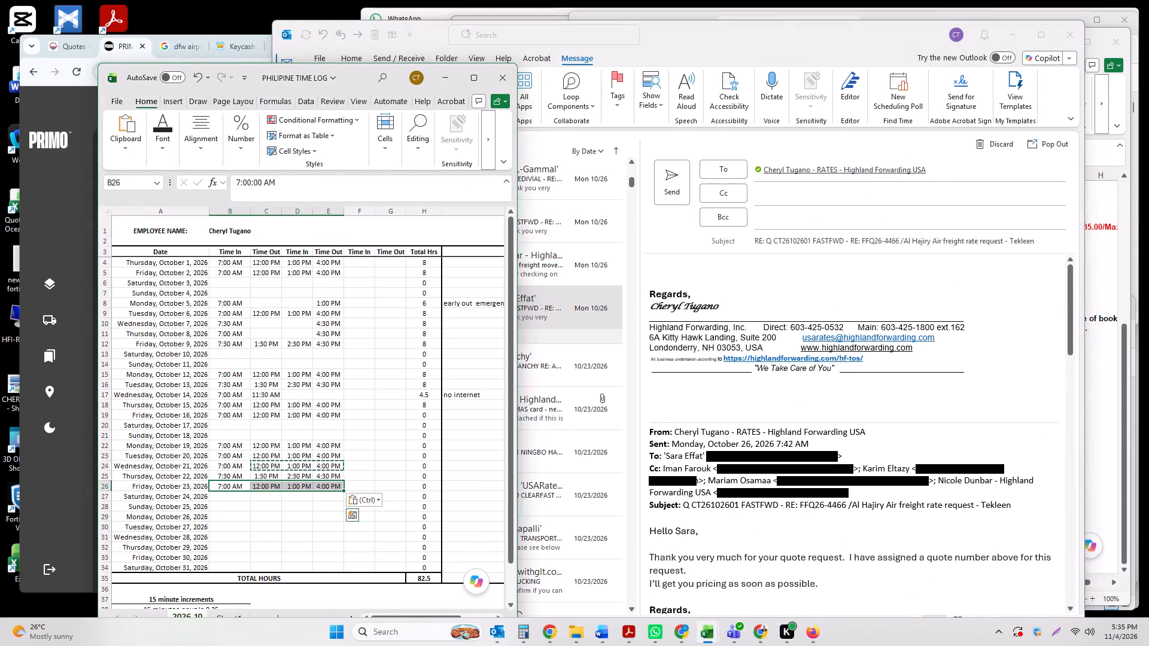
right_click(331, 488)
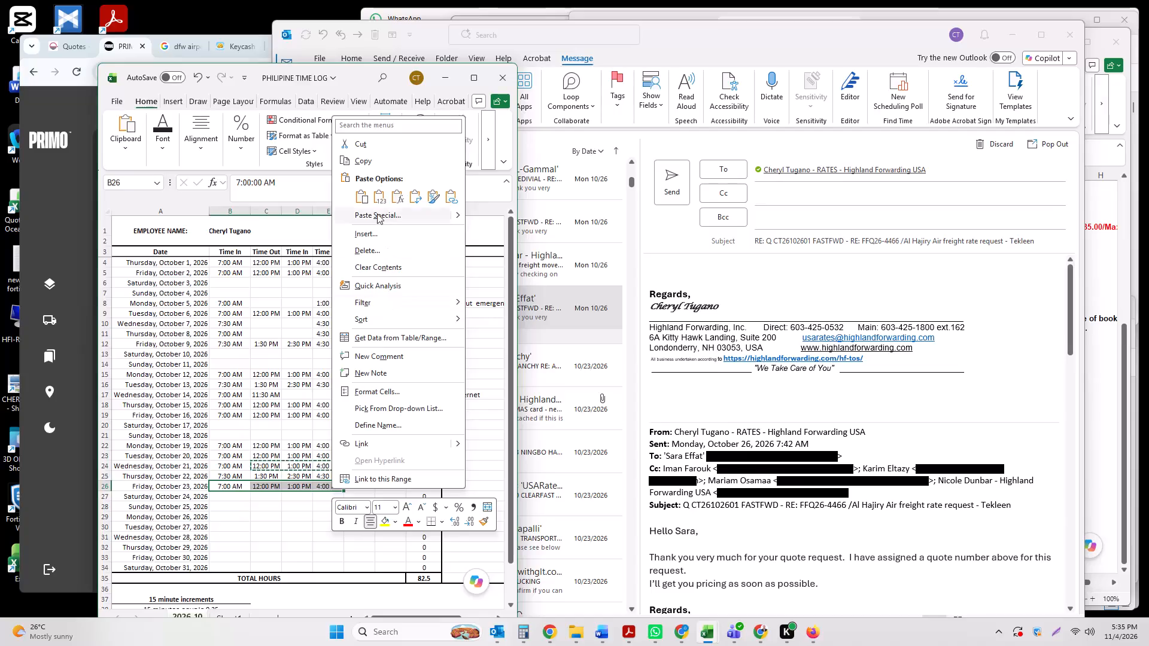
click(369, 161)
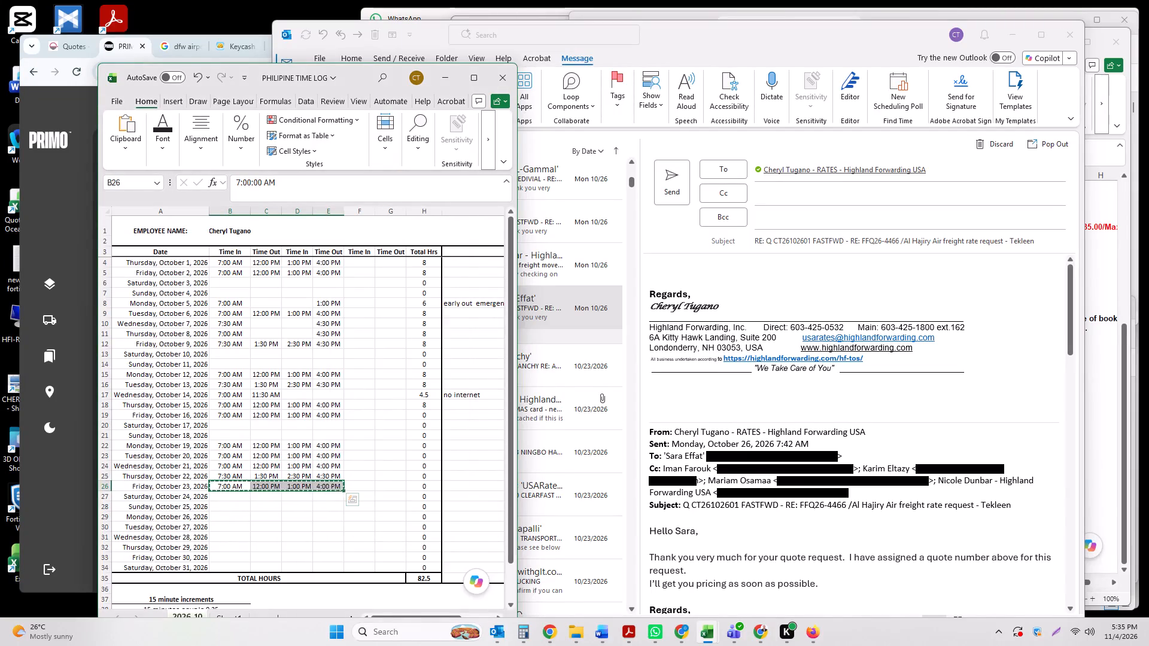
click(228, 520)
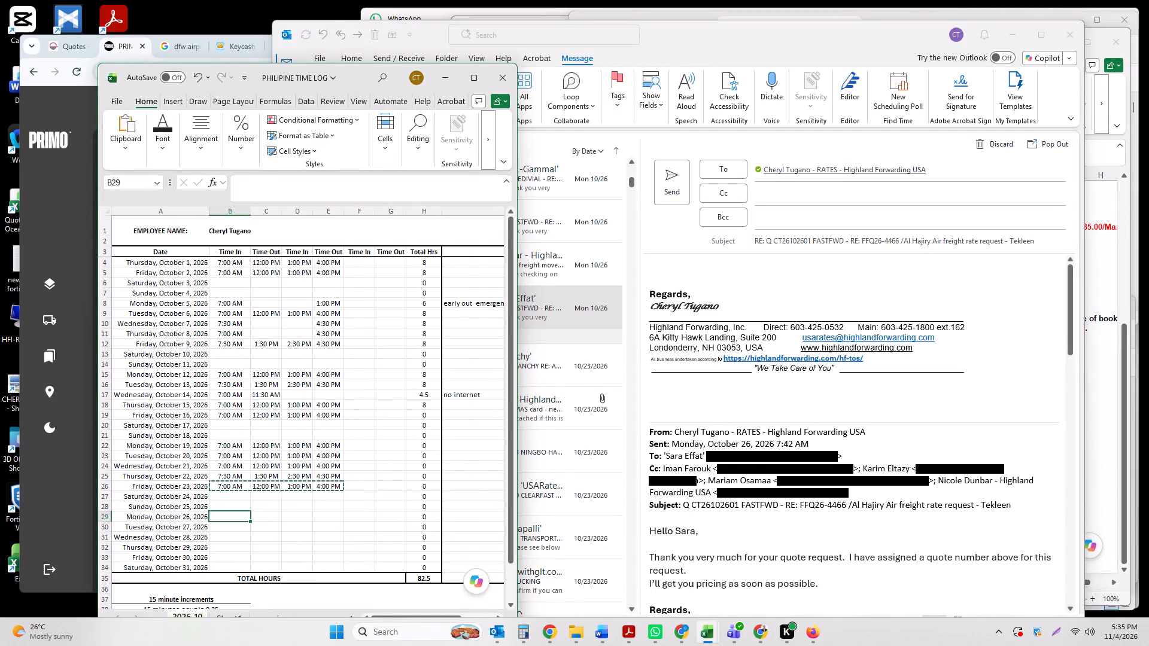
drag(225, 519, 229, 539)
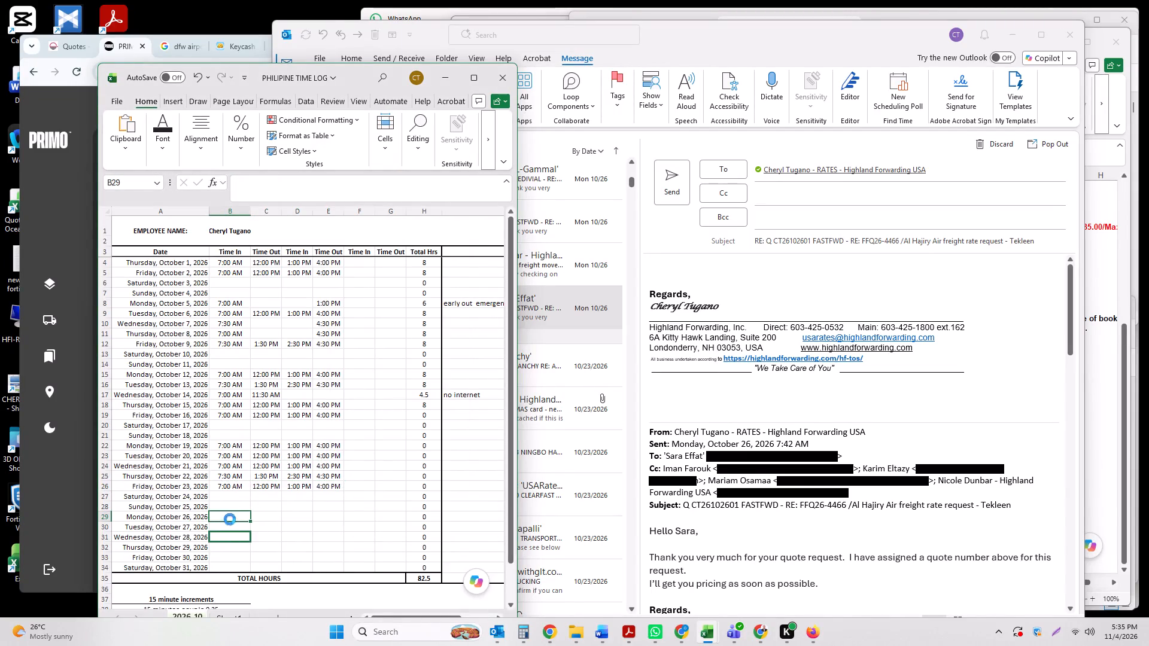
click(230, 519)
Copy the October 23 times 7:00 AM, 12:00 PM, 1:00 PM and 4:00 PM for pasting from a Time In cell below.
drag(225, 489, 334, 486)
right_click(333, 486)
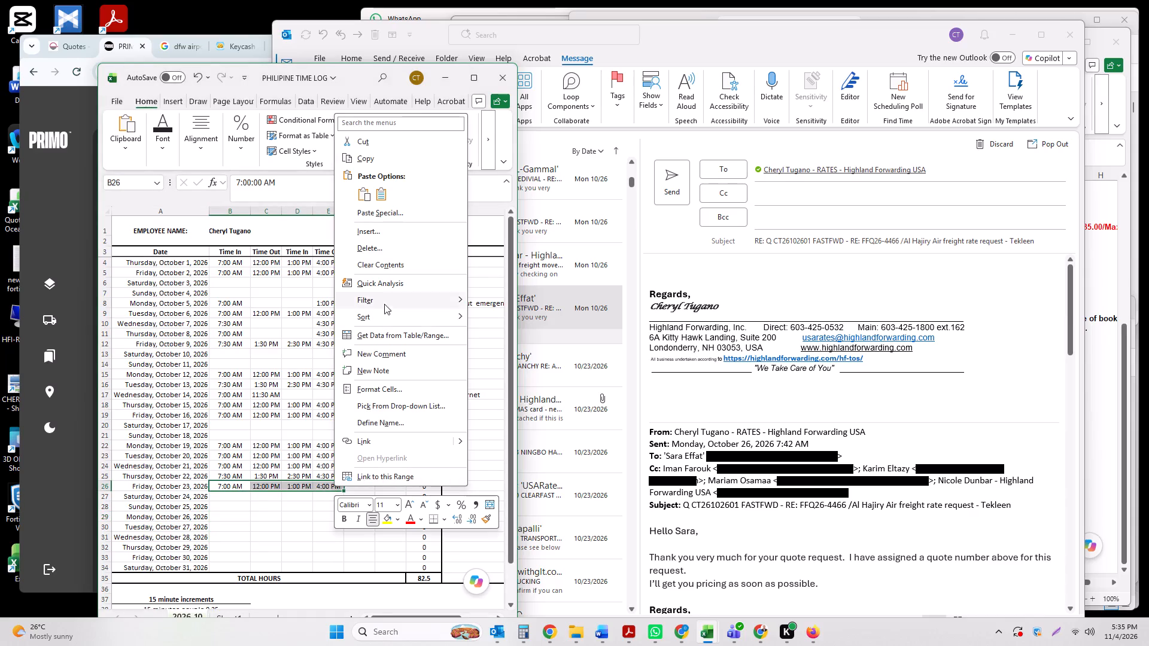
click(366, 156)
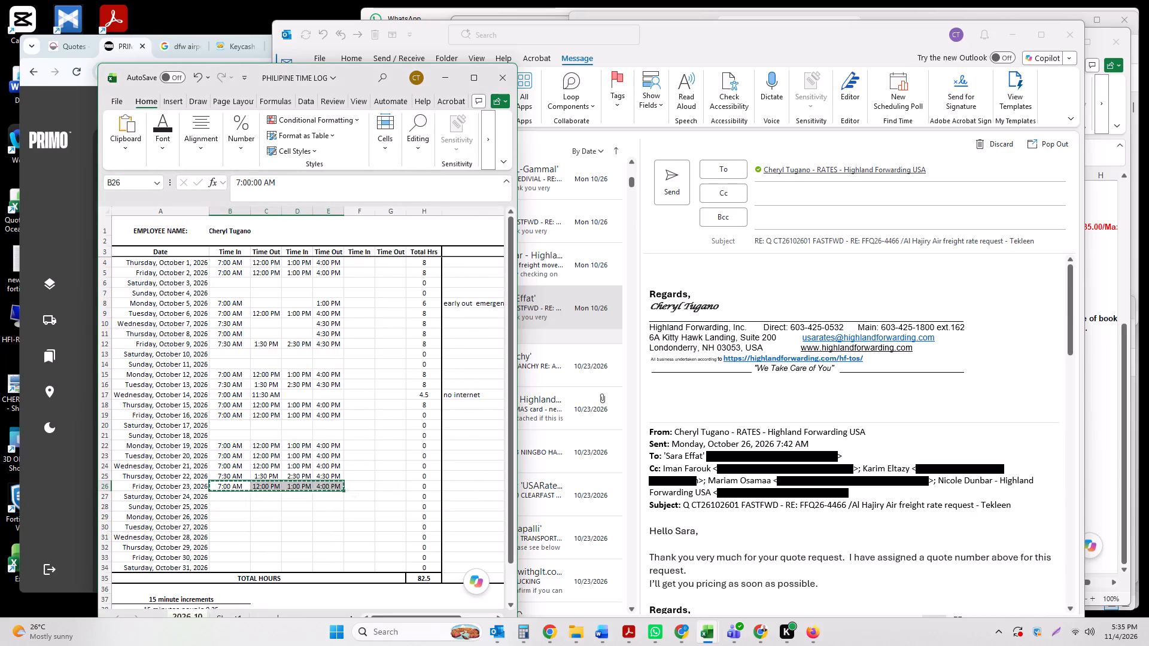
click(226, 508)
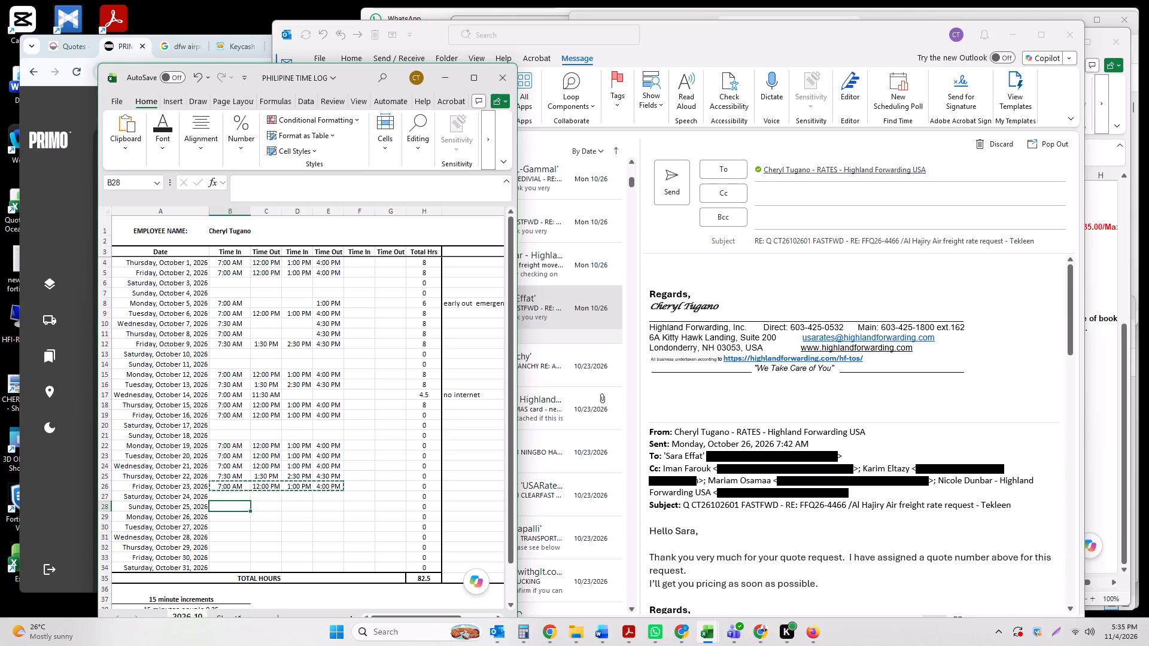
Paste the copied times 7:00 AM, 12:00 PM, 1:00 PM and 4:00 PM into the October 26 row, starting at its first Time In cell.
click(220, 559)
click(224, 511)
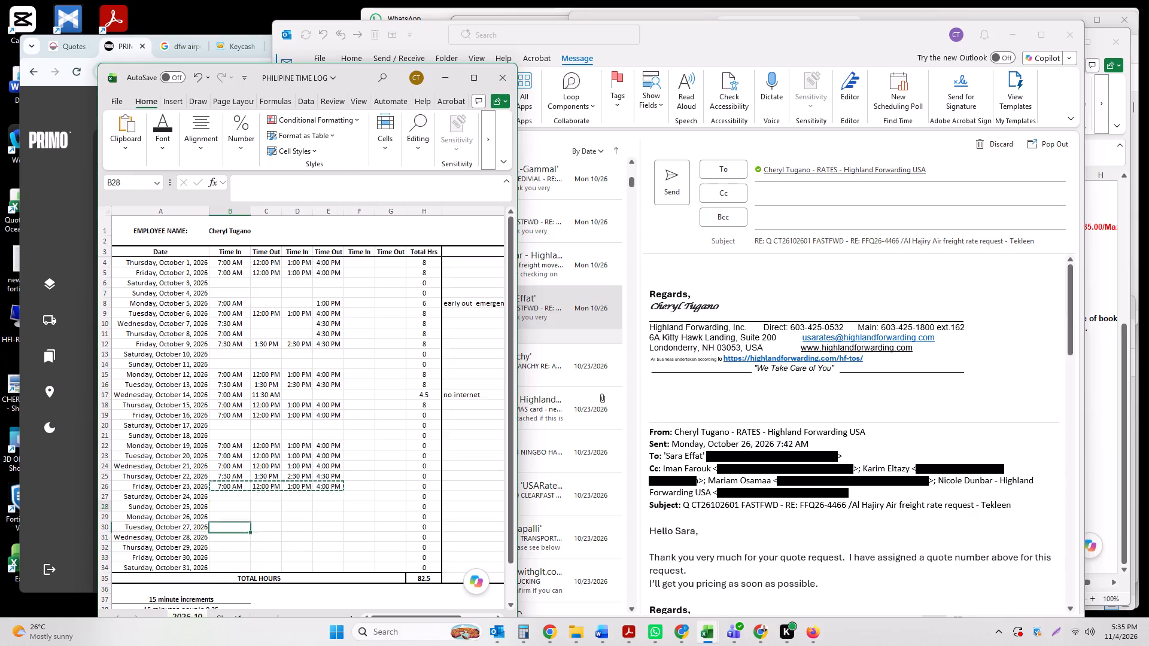
click(223, 516)
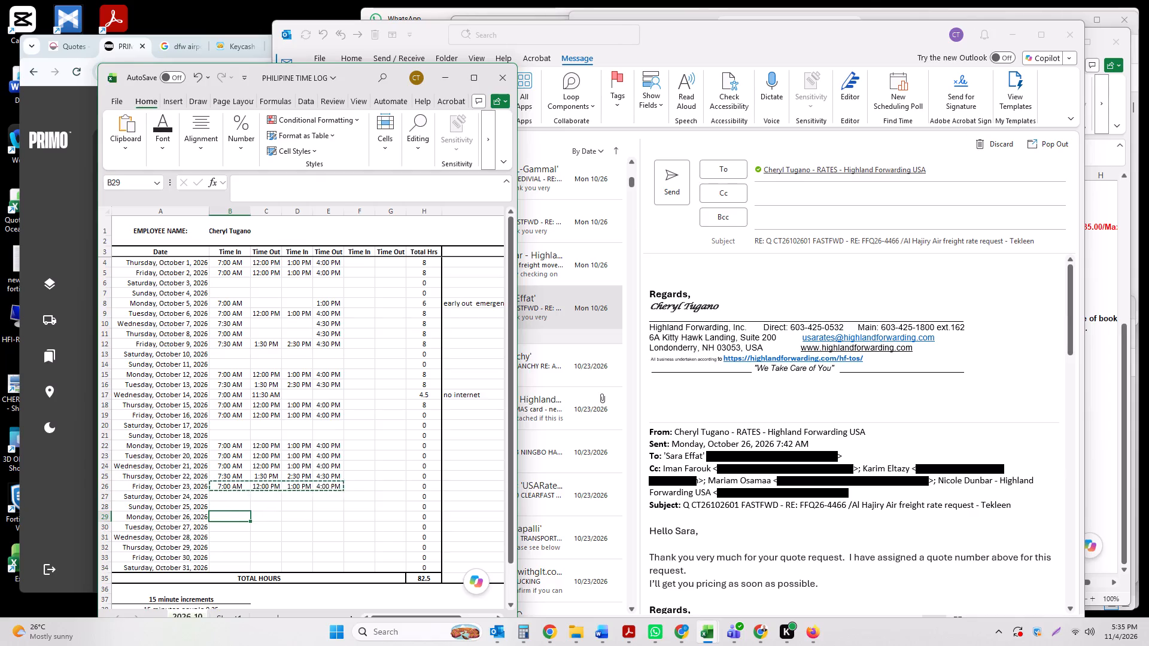
key(ctrl+v)
key(Return)
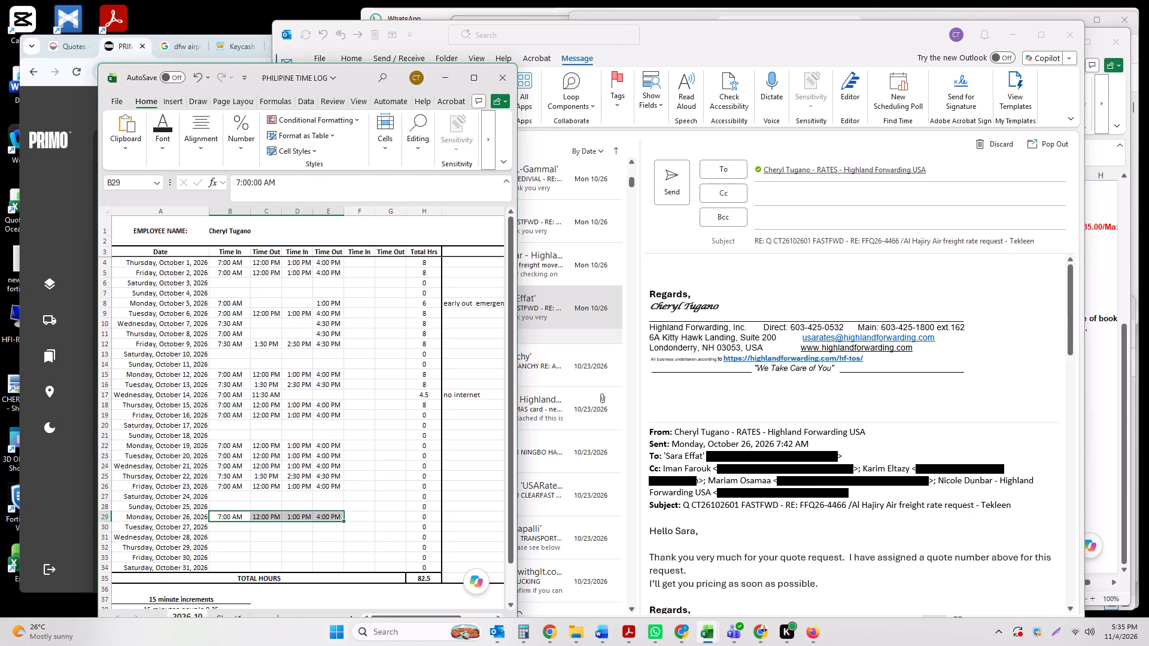
Select the first Time In cell of the Tuesday, October 27 row for its time entry.
click(236, 528)
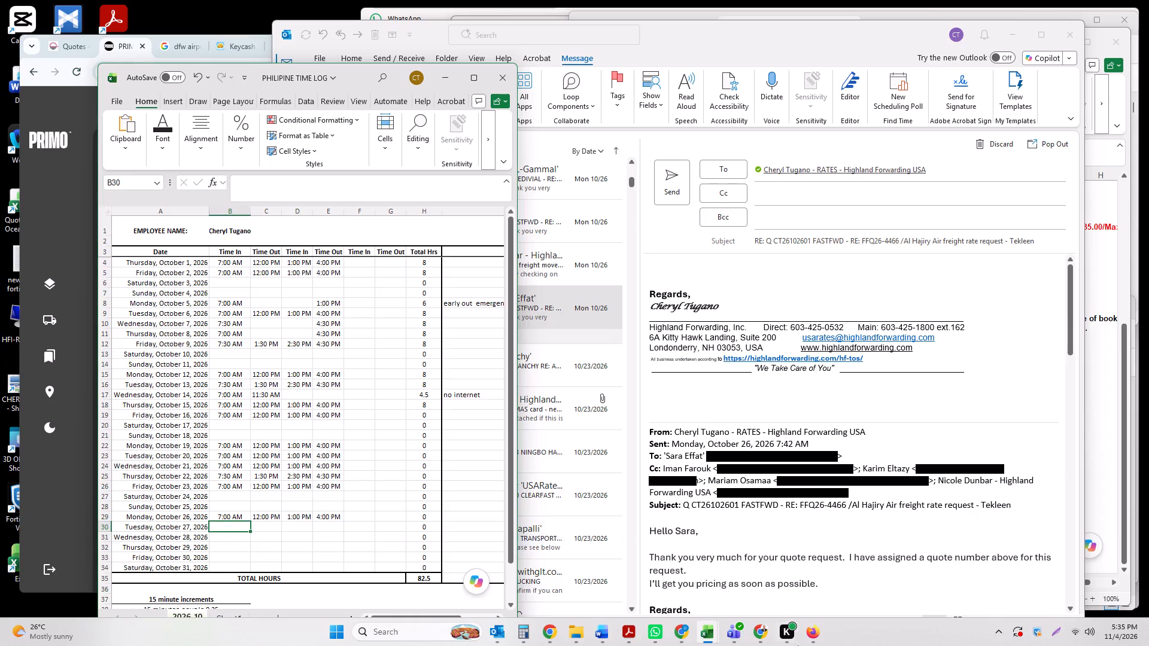
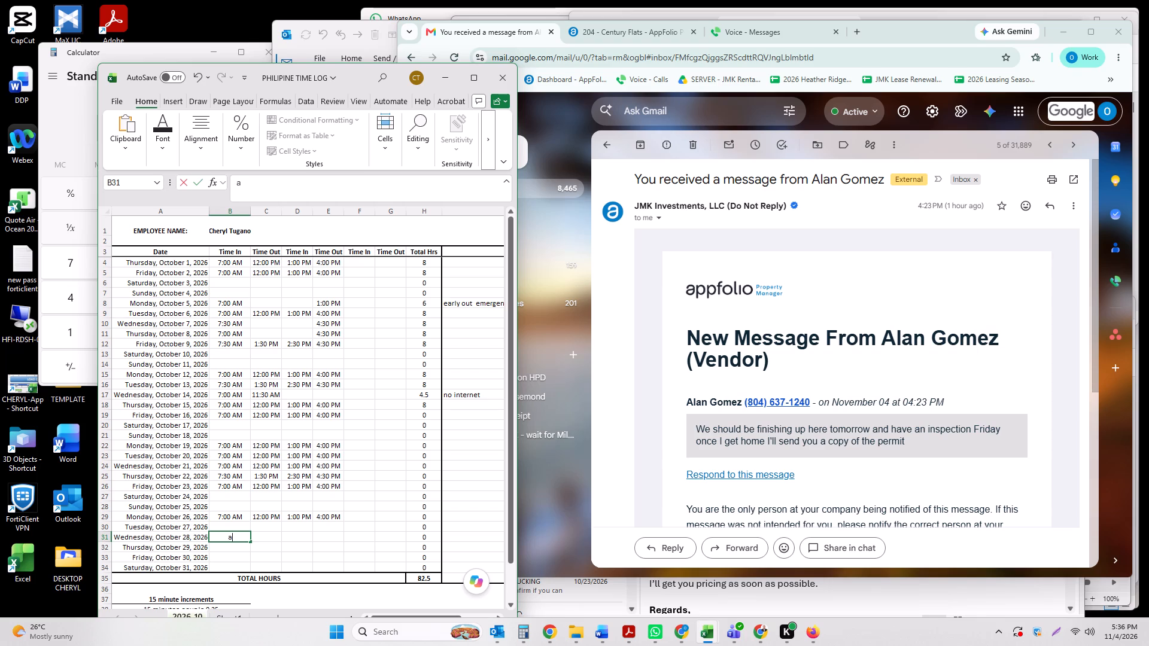
Enter absent in the October 28 row's first Time In cell, then select the October 27 Time In cell.
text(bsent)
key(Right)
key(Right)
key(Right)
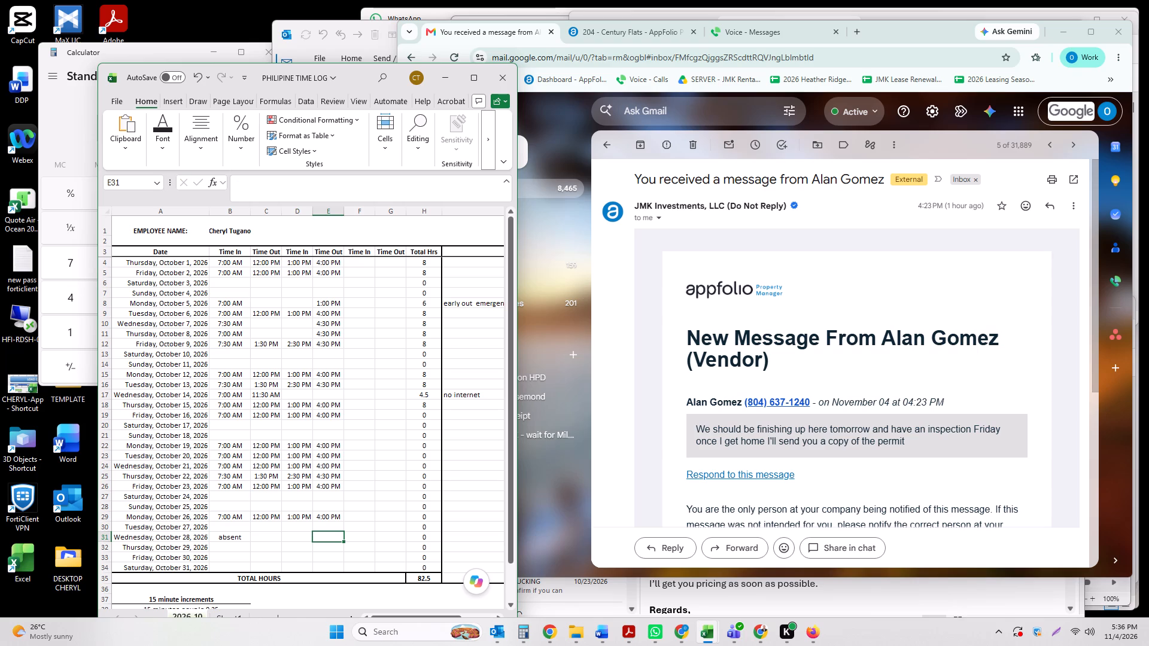
click(243, 529)
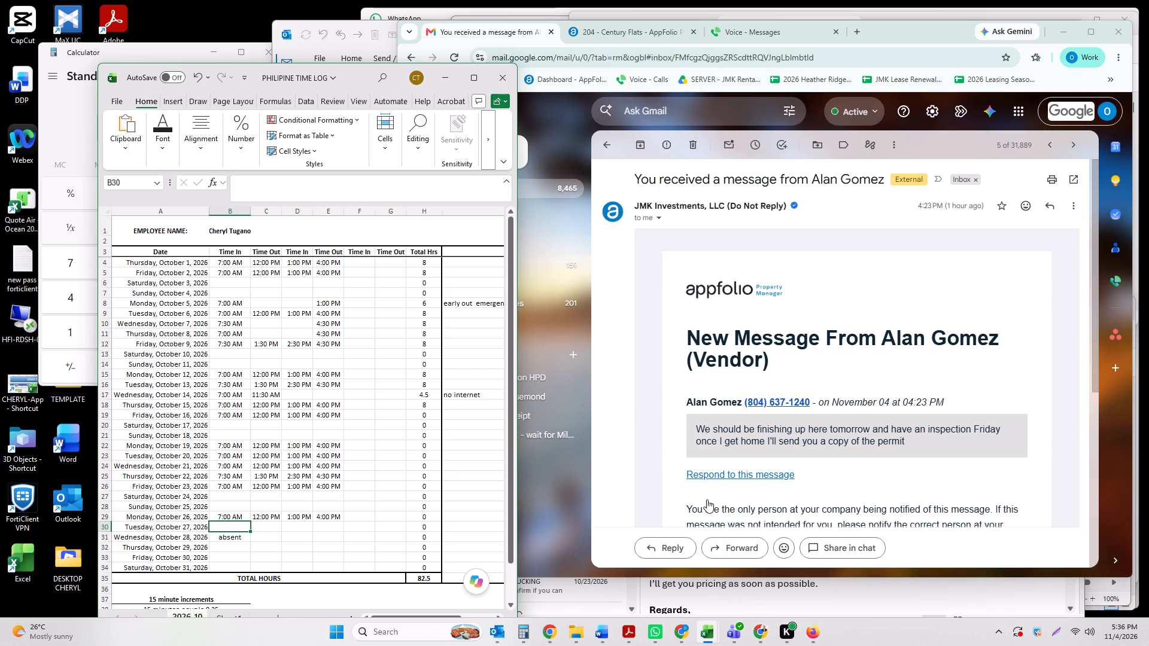
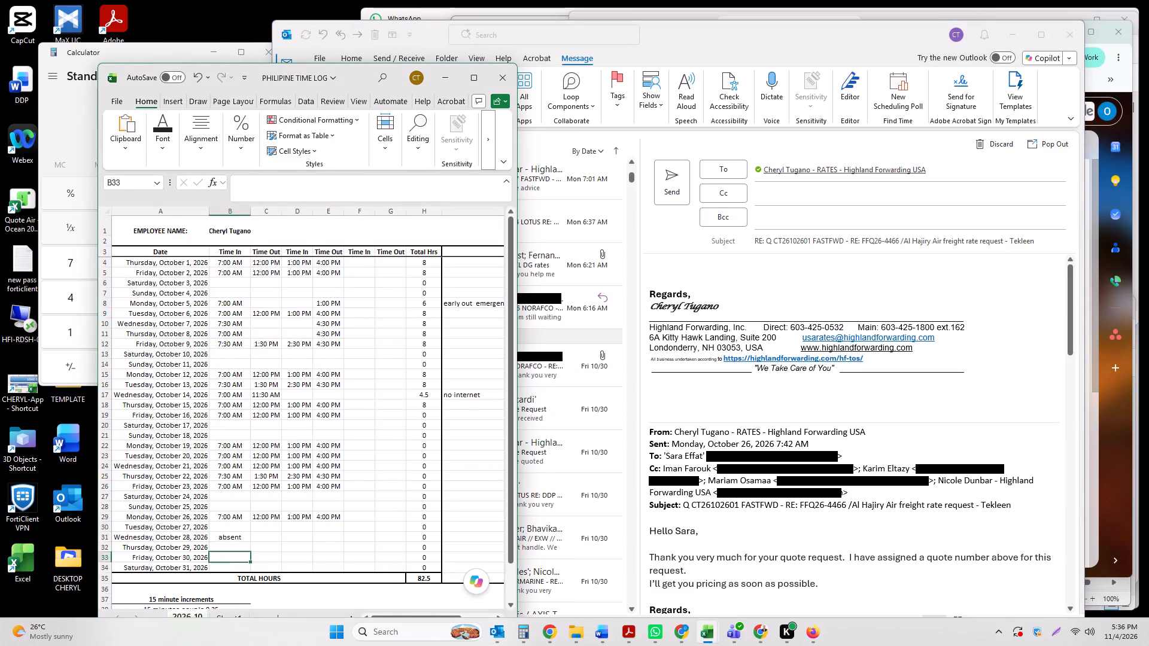
Copy the October 13 times 7:30 AM, 1:30 PM, 2:30 PM and 4:30 PM for use in the October 27 row.
click(224, 528)
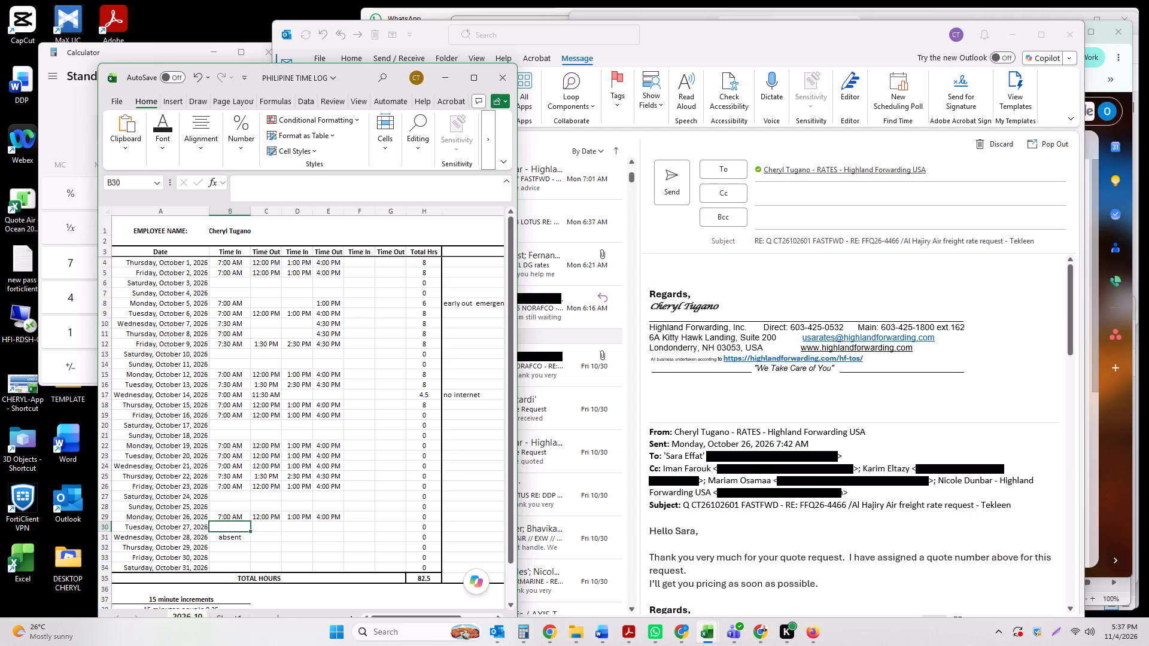
drag(228, 385, 329, 383)
right_click(329, 383)
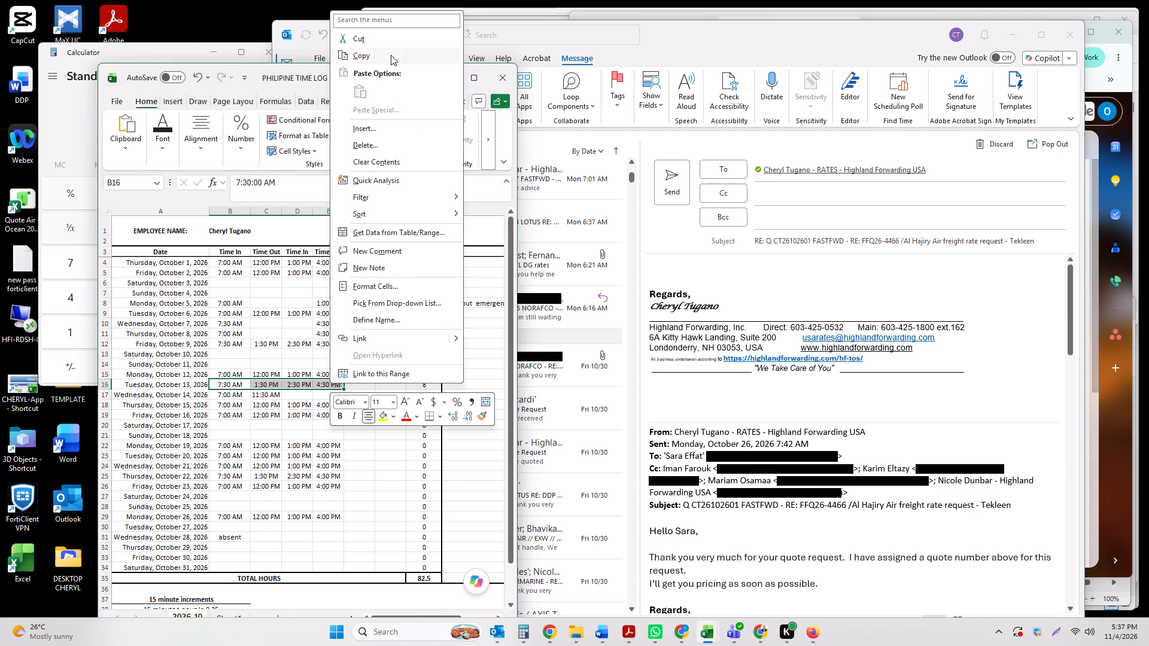
Copy the October 13 times 7:30 AM, 1:30 PM, 2:30 PM and 4:30 PM into the October 27 and October 29 rows.
click(391, 55)
click(237, 523)
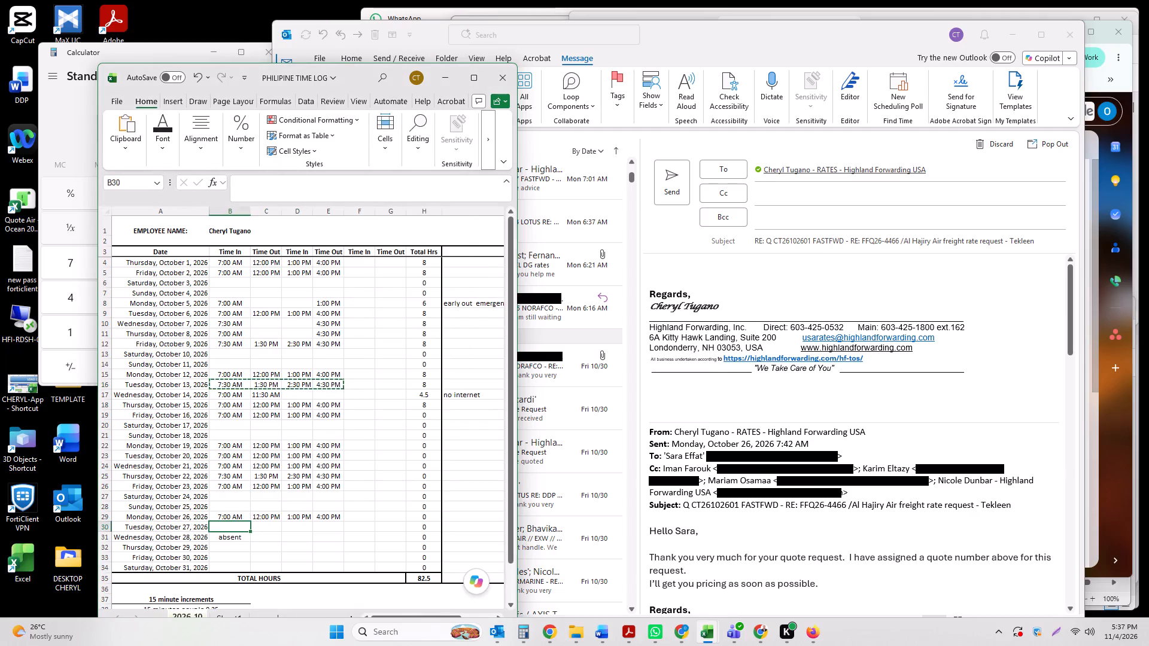
key(ctrl+v)
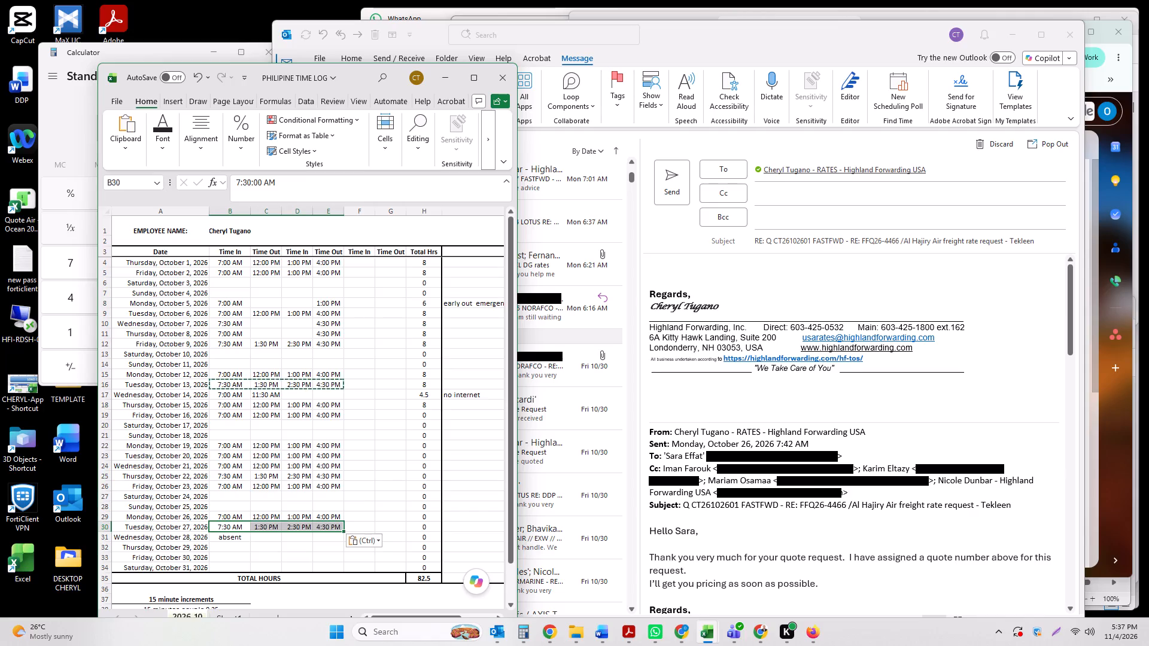
click(231, 552)
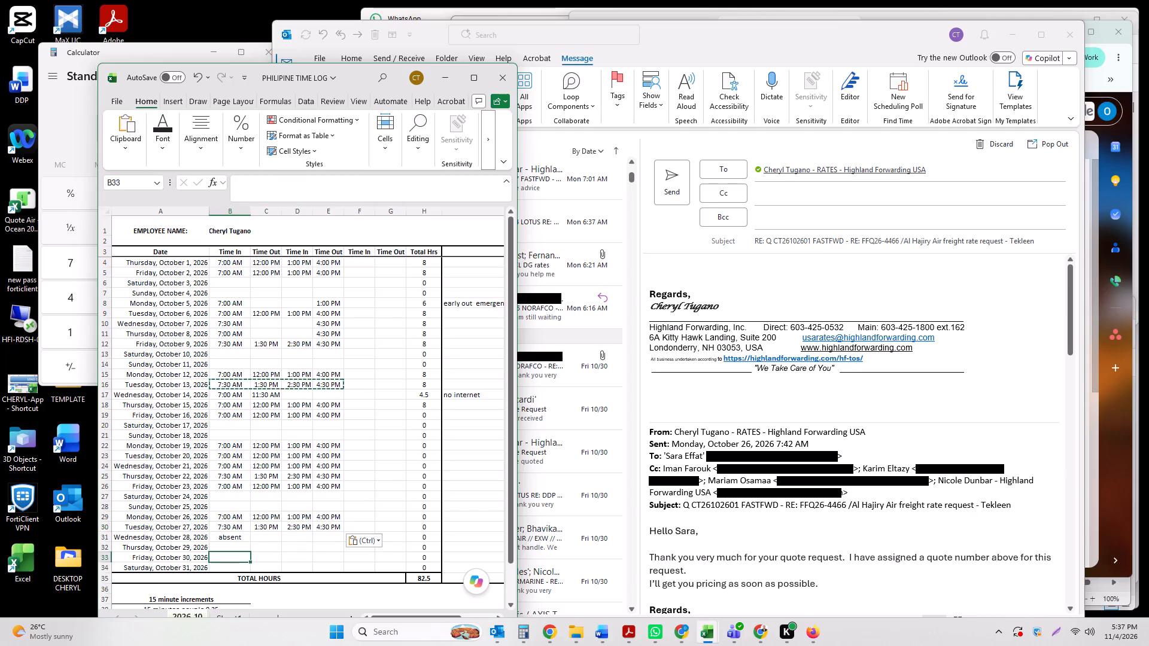
click(236, 545)
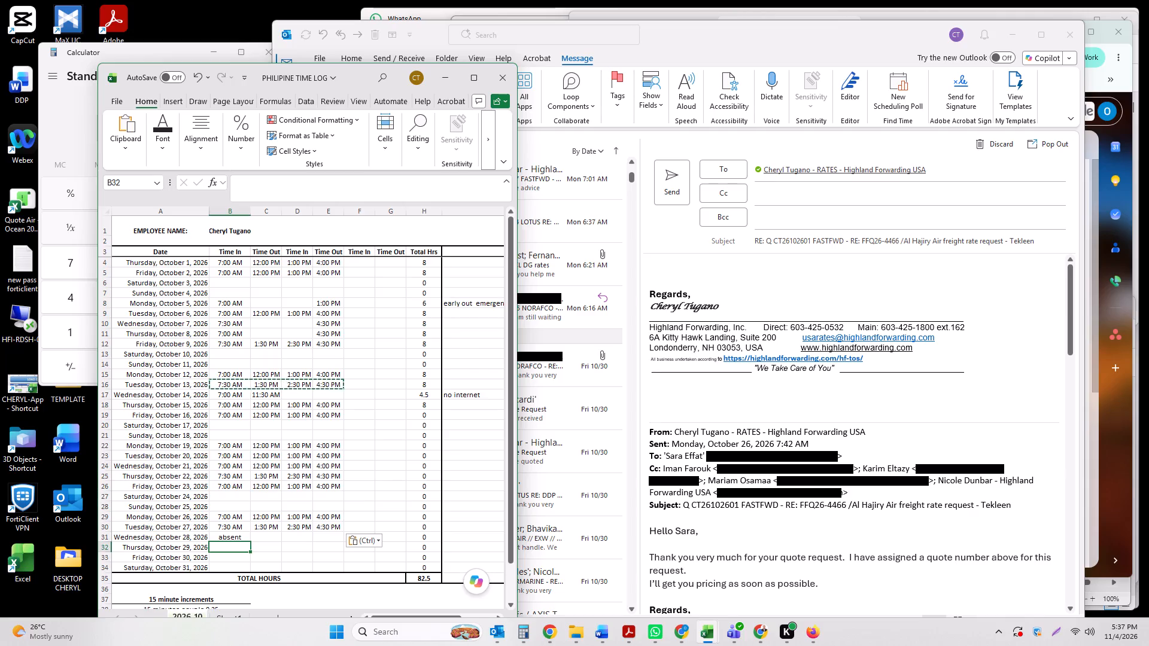
key(ctrl+v)
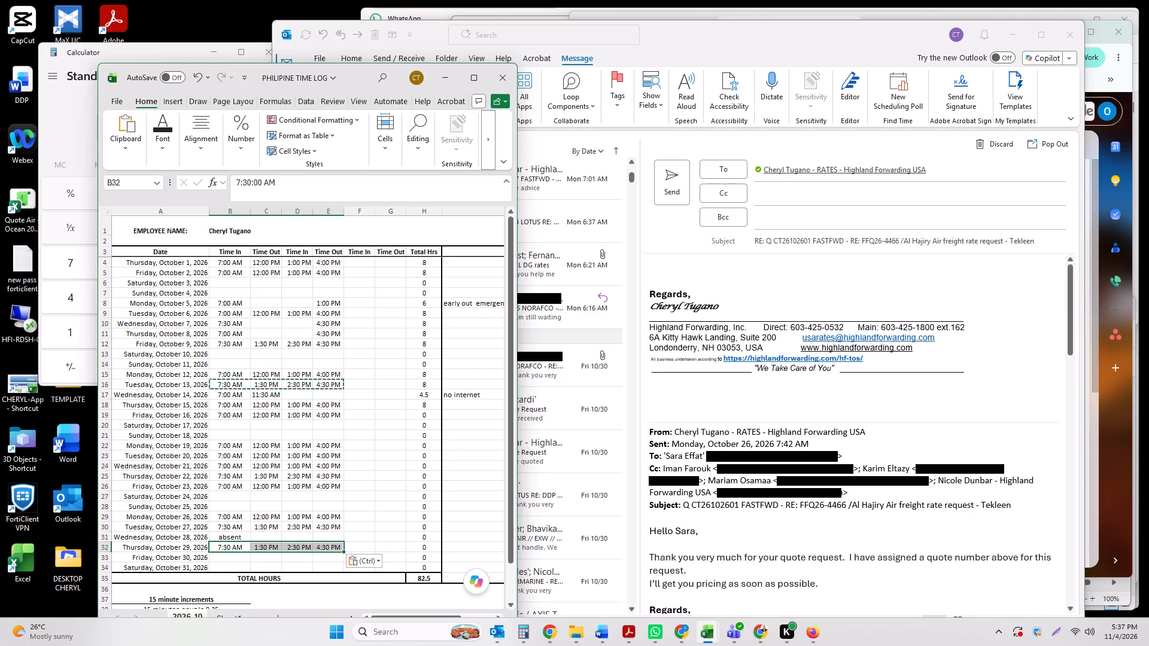
Set the October 29 first Time Out to 11:30 PM and second Time In to 12:30 PM.
click(278, 549)
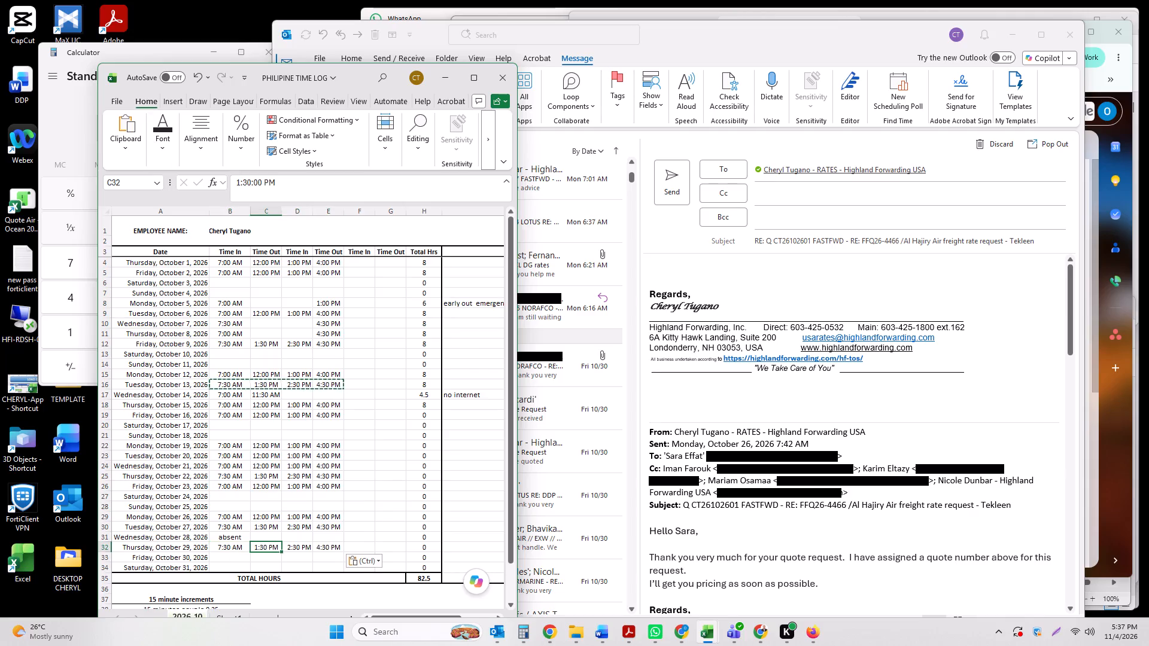
click(235, 178)
key(1)
key(Right)
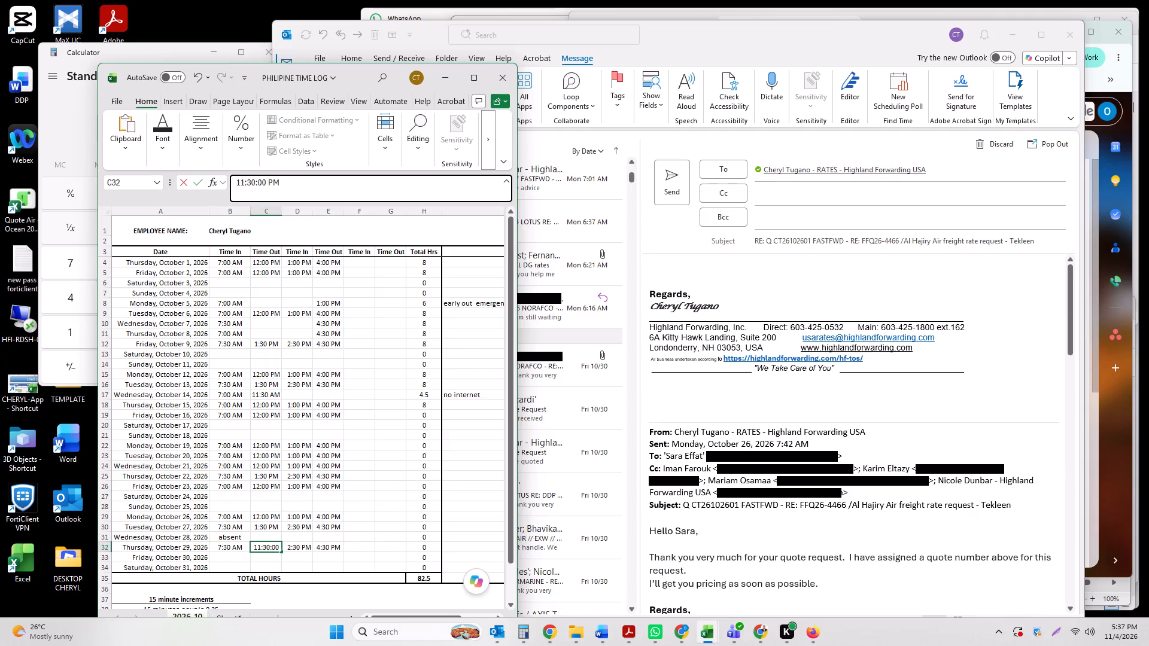
key(Right)
click(295, 546)
click(235, 185)
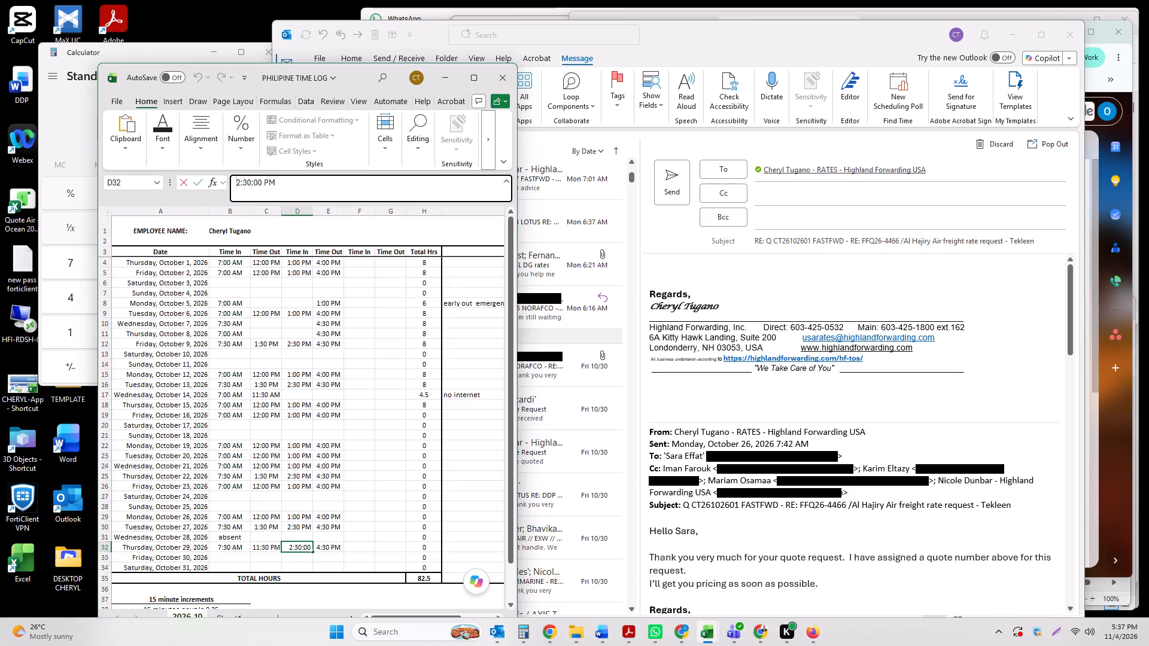
key(1)
key(Return)
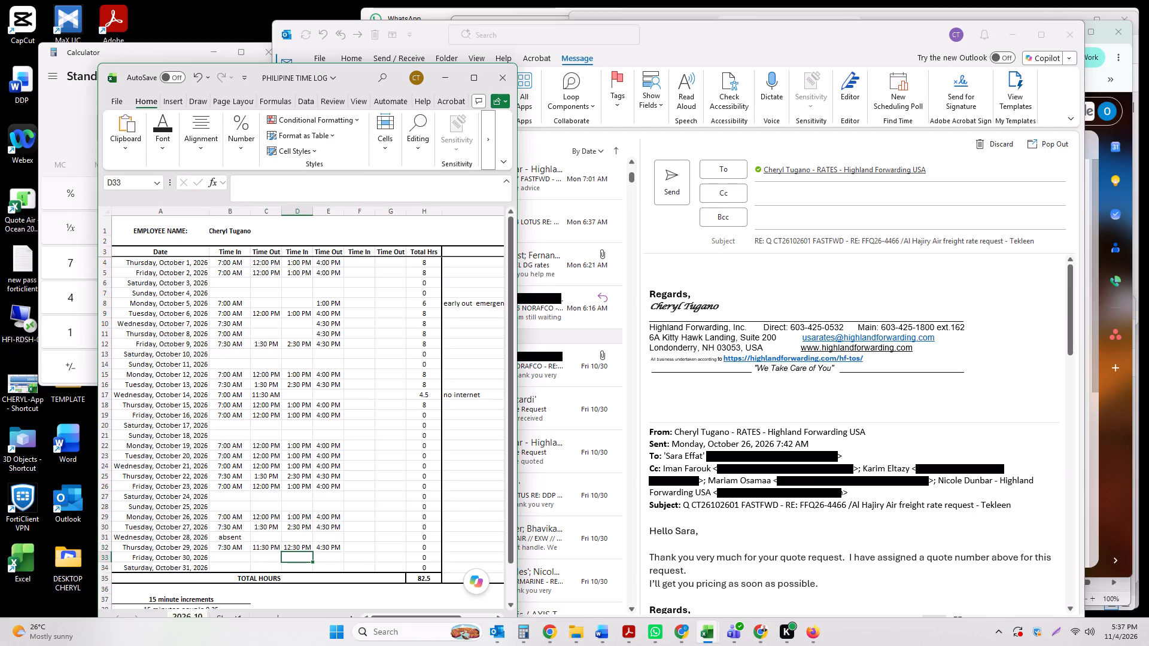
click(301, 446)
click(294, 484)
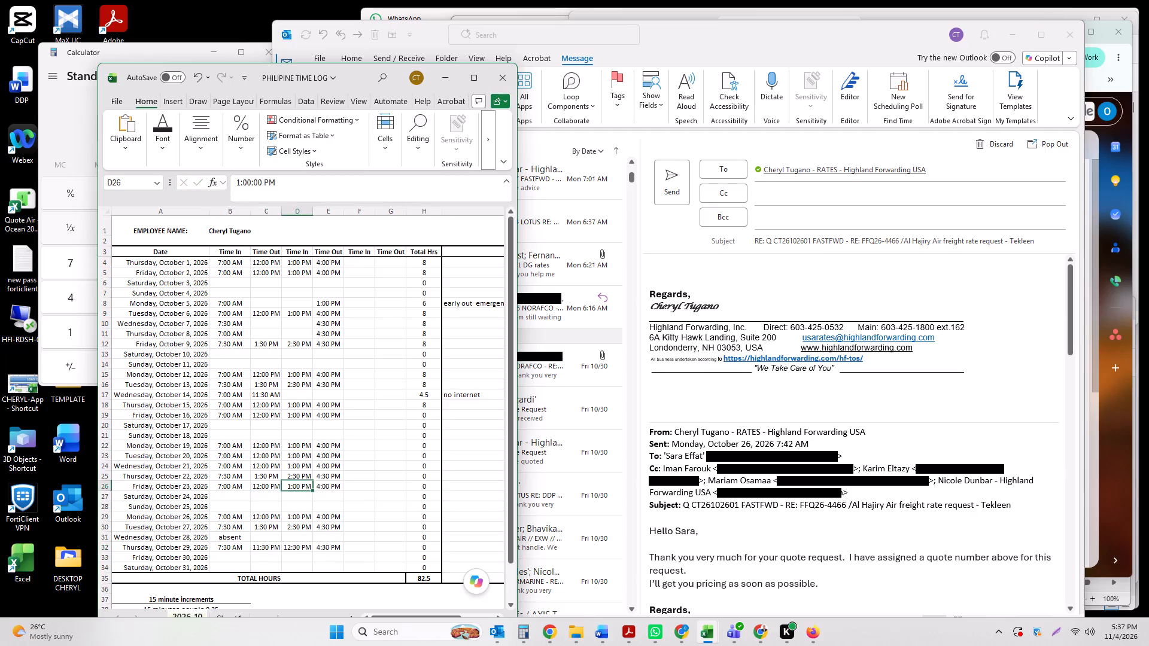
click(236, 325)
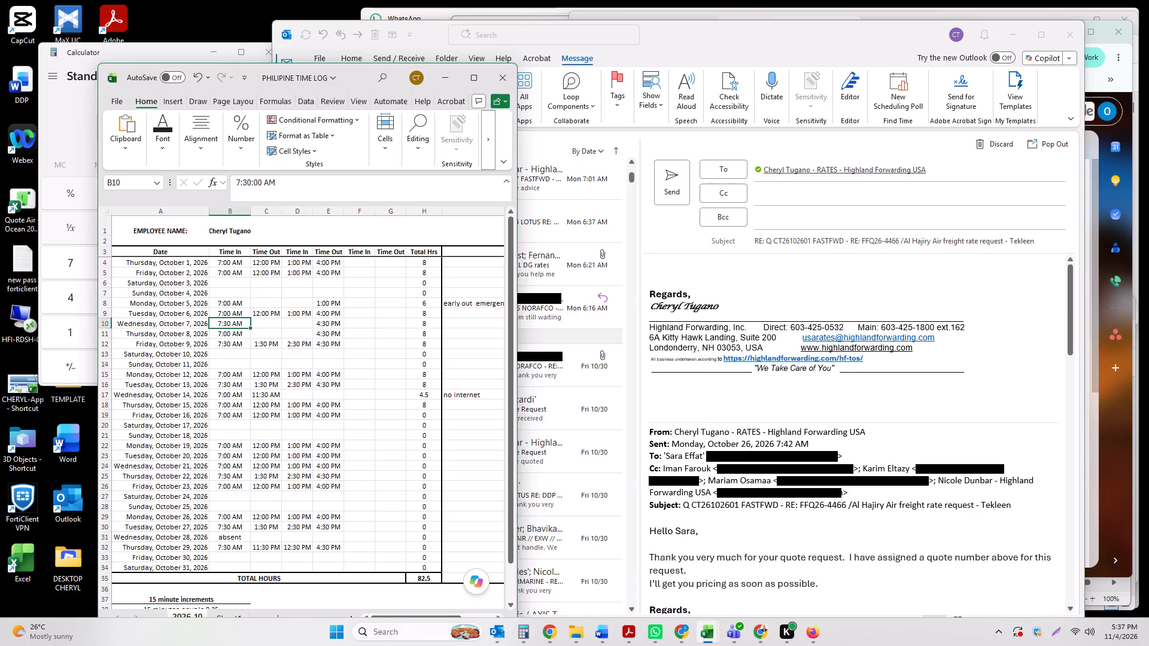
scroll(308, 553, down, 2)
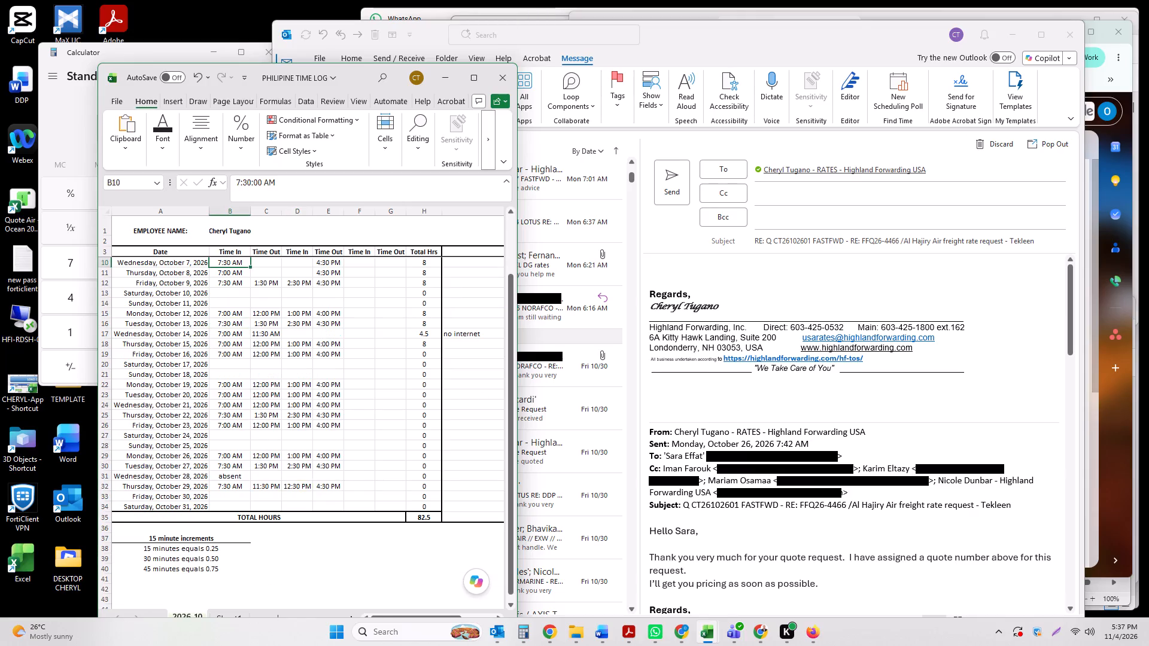
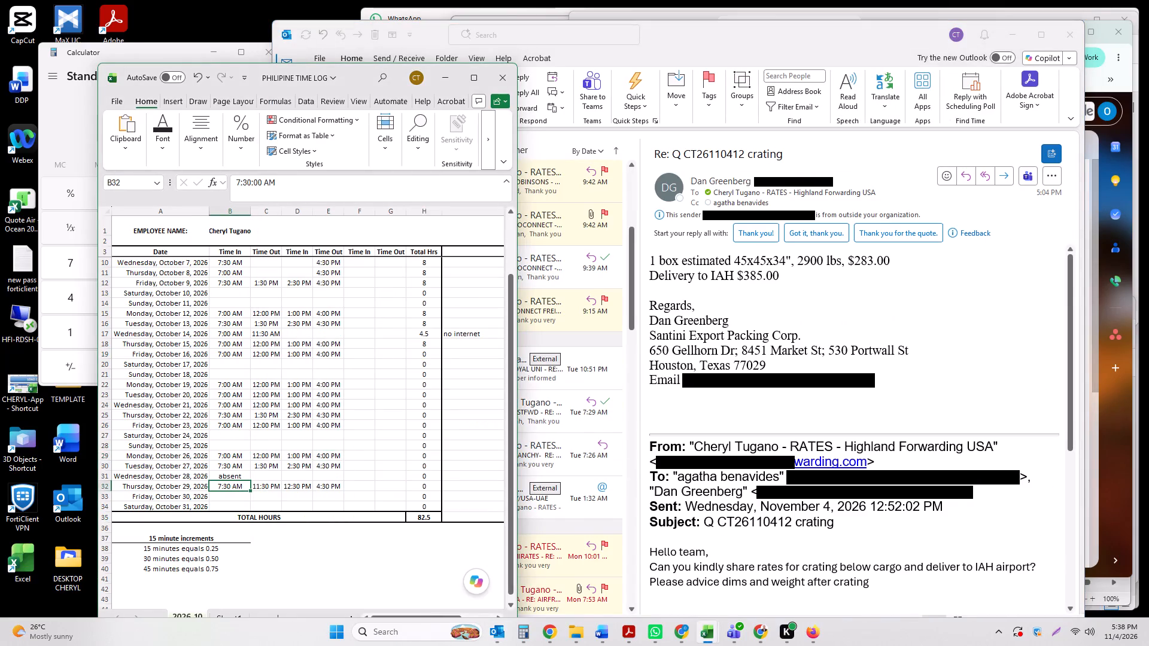
Fill the October 30 first Time In with 7:00 AM, copied from the October 26 row.
click(218, 497)
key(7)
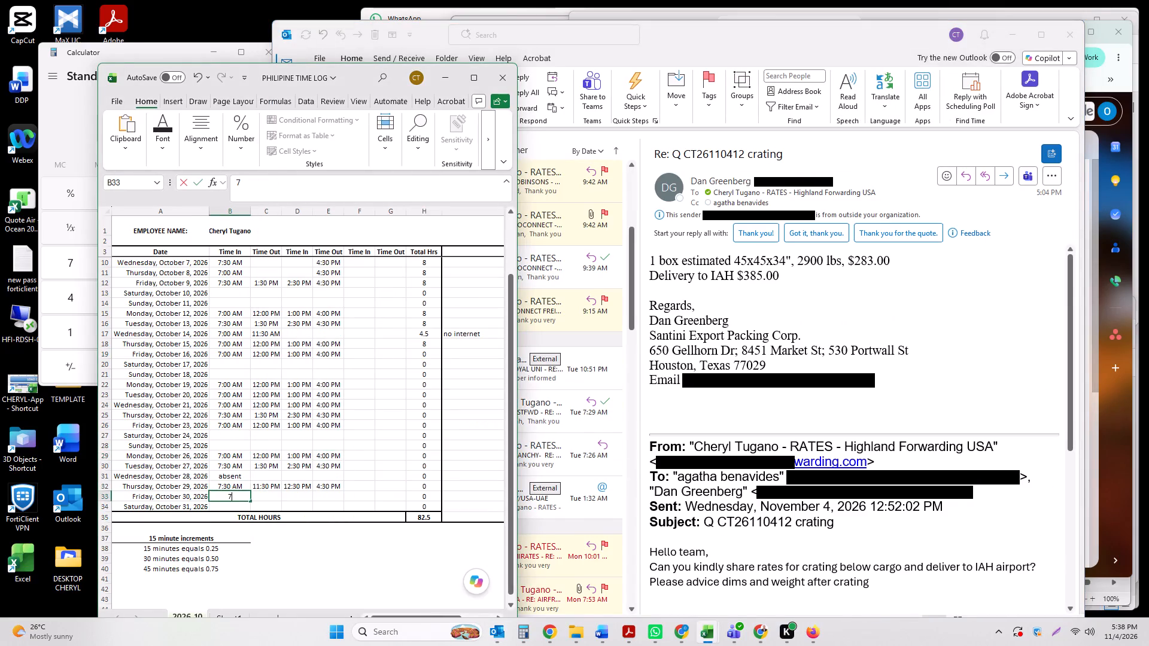
click(224, 457)
key(ctrl+c)
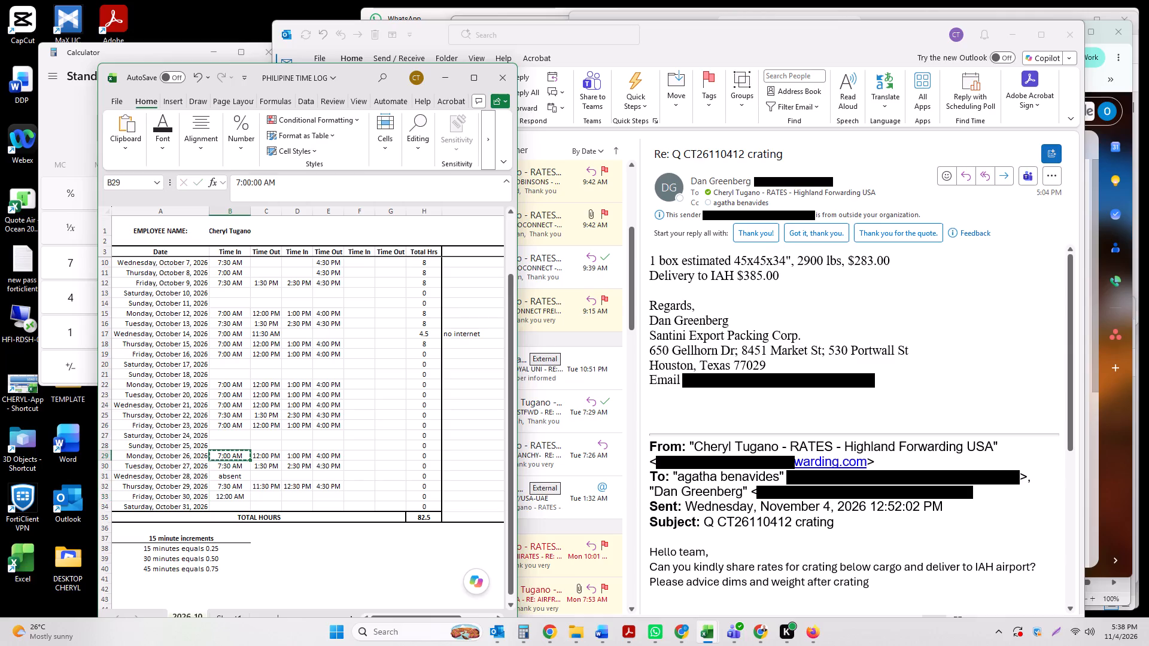
key(Down)
key(Down)
key(Down)
key(Down)
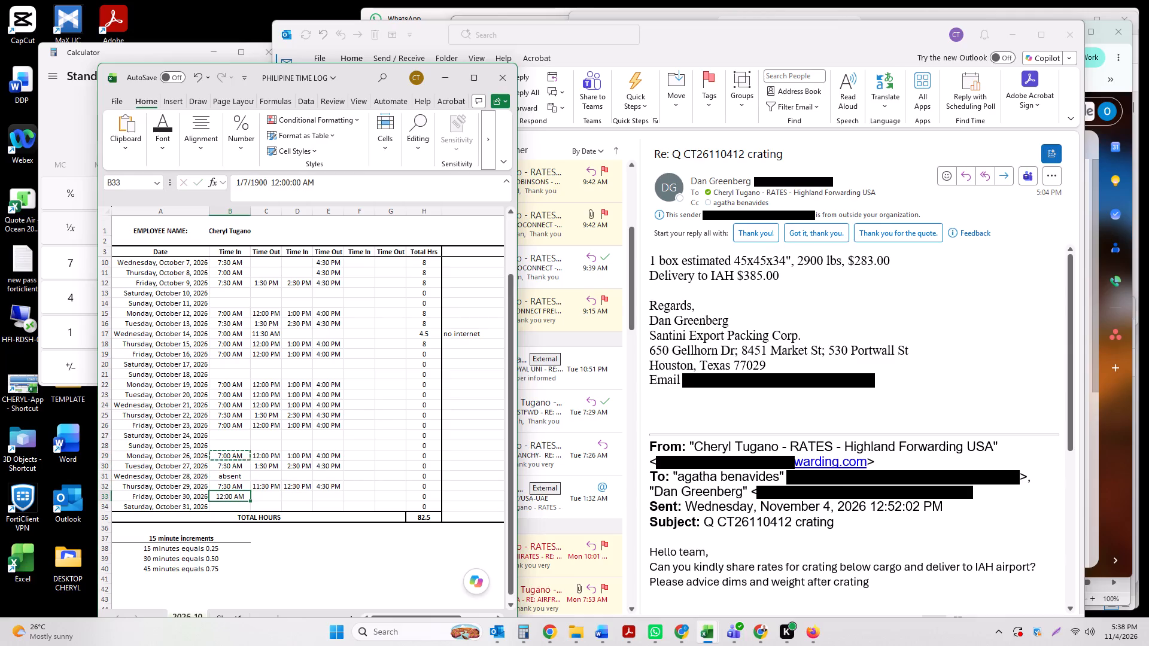
key(ctrl+v)
Enter 2:00 as the October 30 first Time Out and start the second Time In entry with 3.
key(Right)
key(Right)
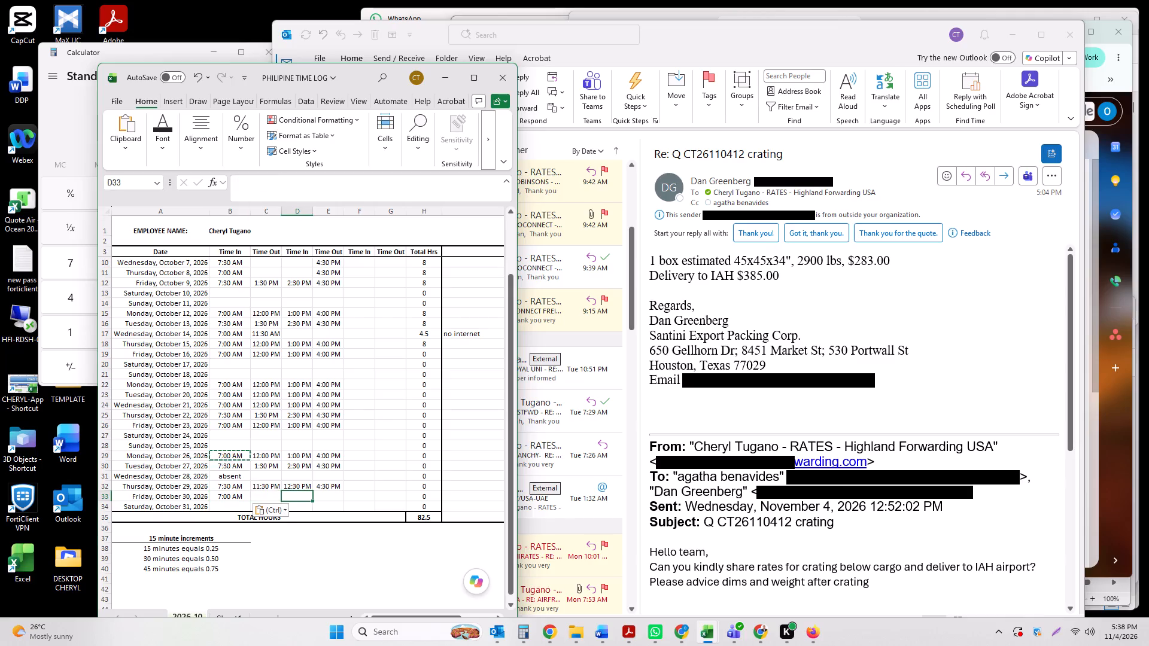
key(Right)
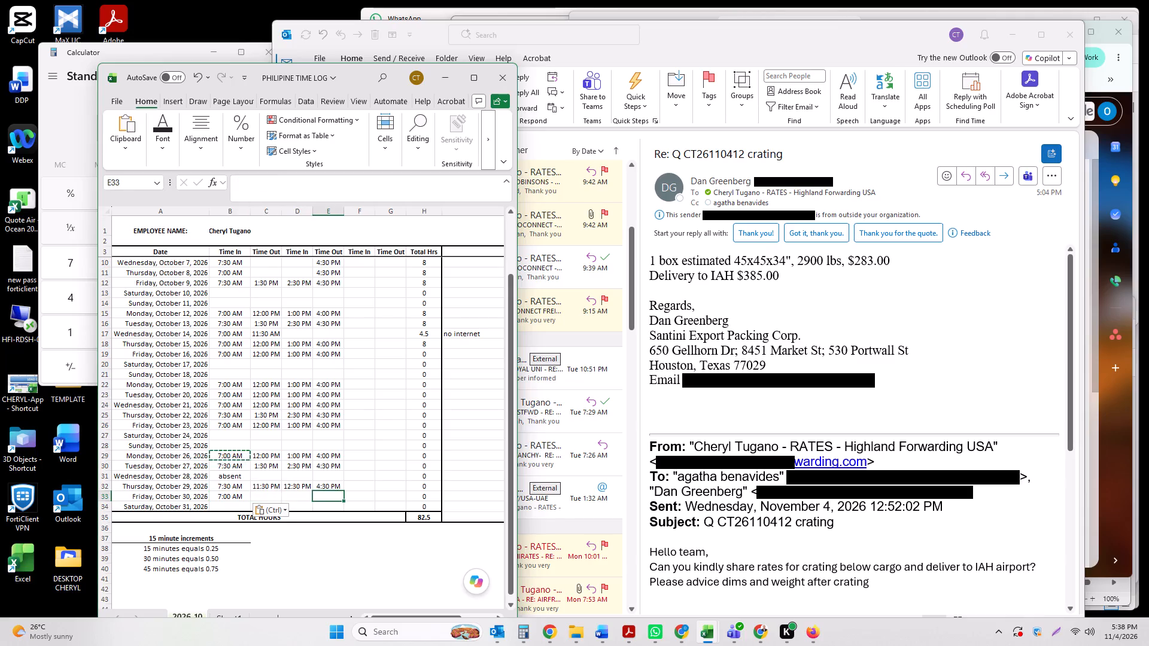
key(Left)
key(Left)
key(Right)
key(Right)
key(Left)
key(Right)
key(Left)
key(Left)
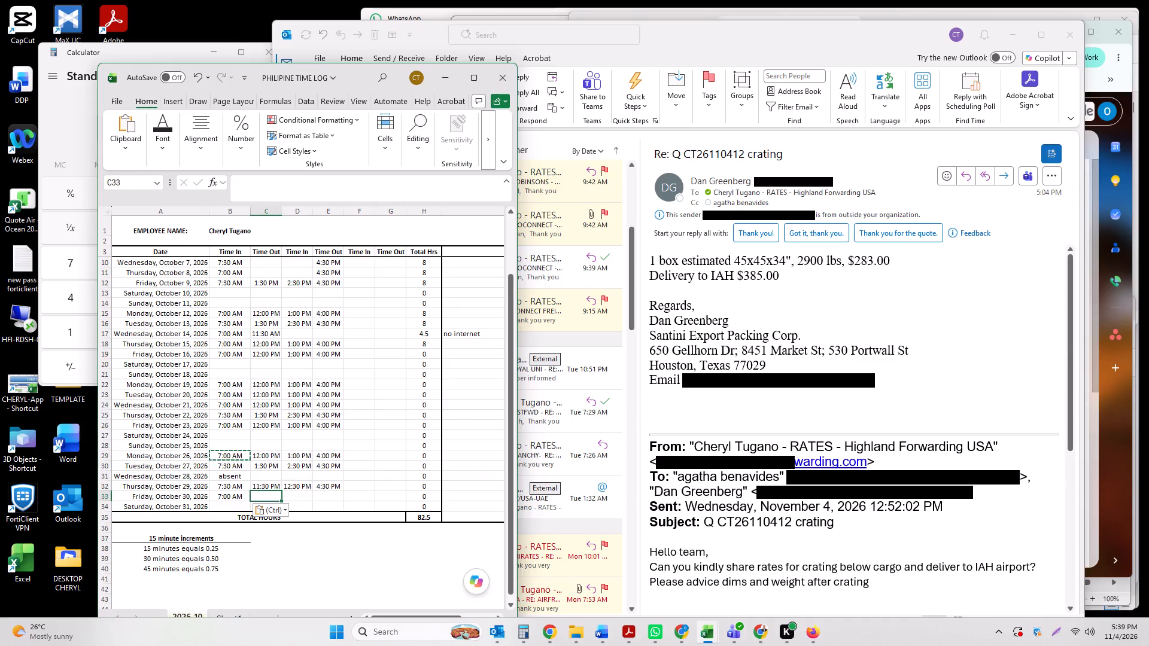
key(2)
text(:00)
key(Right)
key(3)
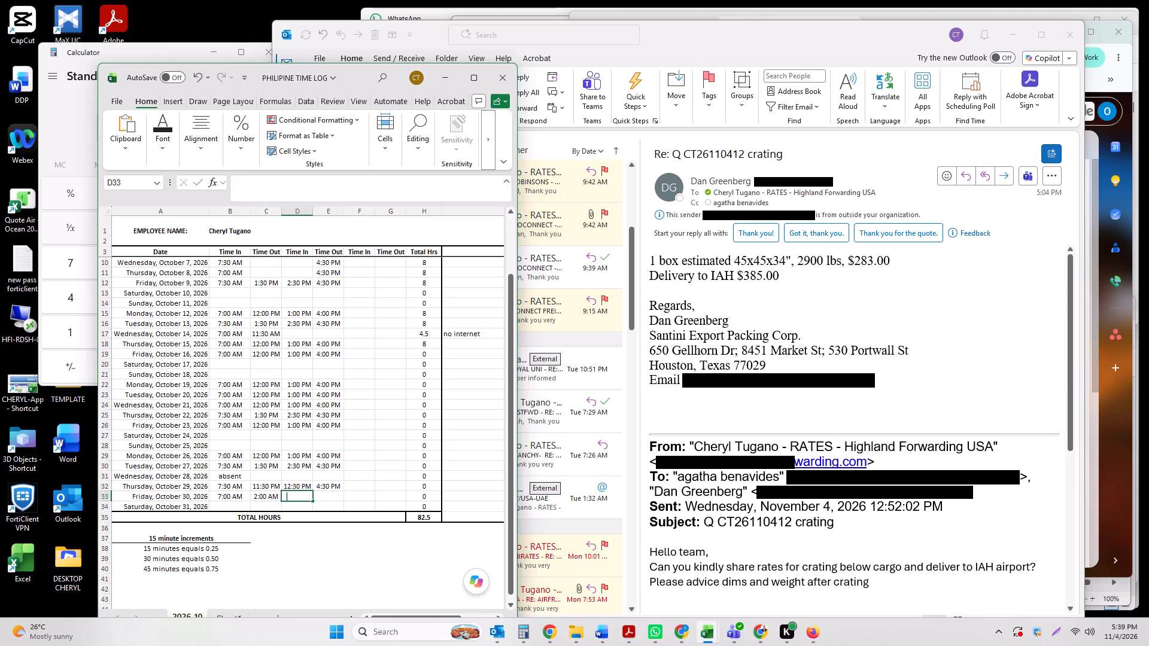
Complete the October 30 row with a second Time In of 3:00 AM and a second Time Out of 5:00 AM.
text(:00)
key(Right)
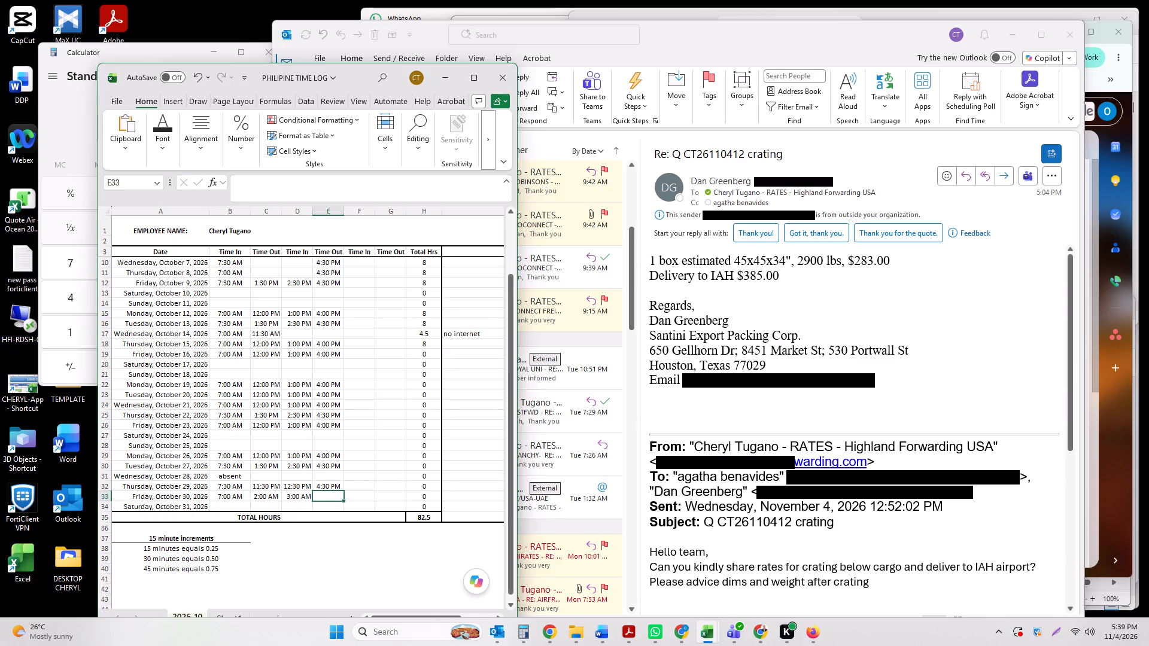
key(5)
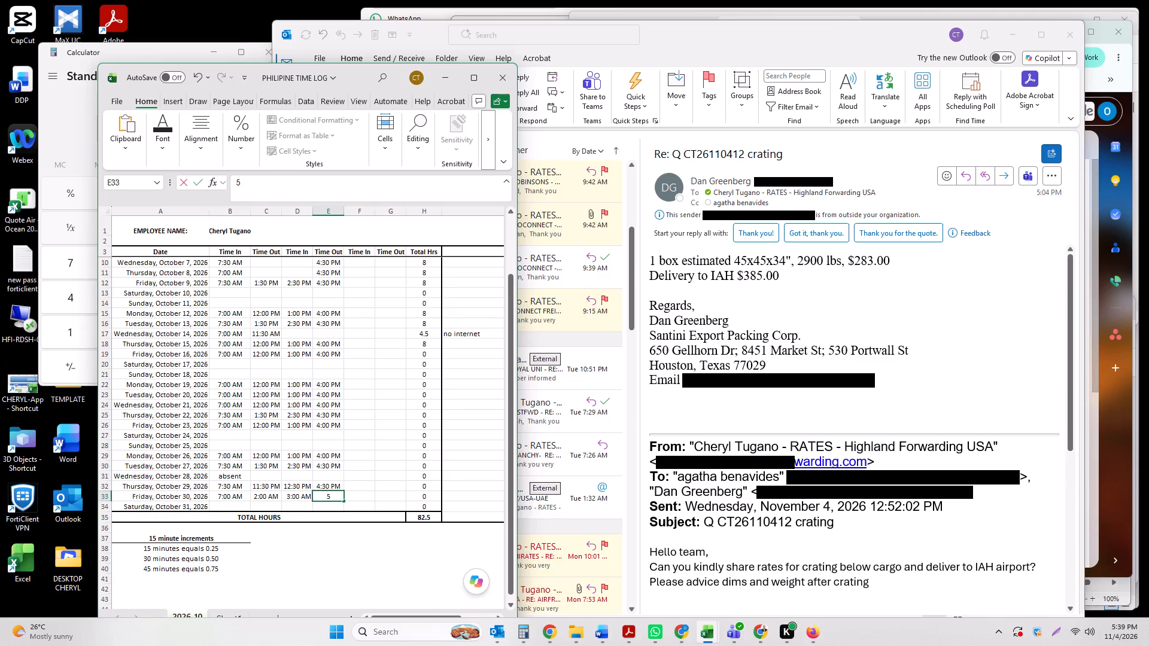
text(:00)
key(Right)
Enter 8 as the Total Hrs for October 30, 29, 27, 26 and 23, working upward through the rows.
key(Right)
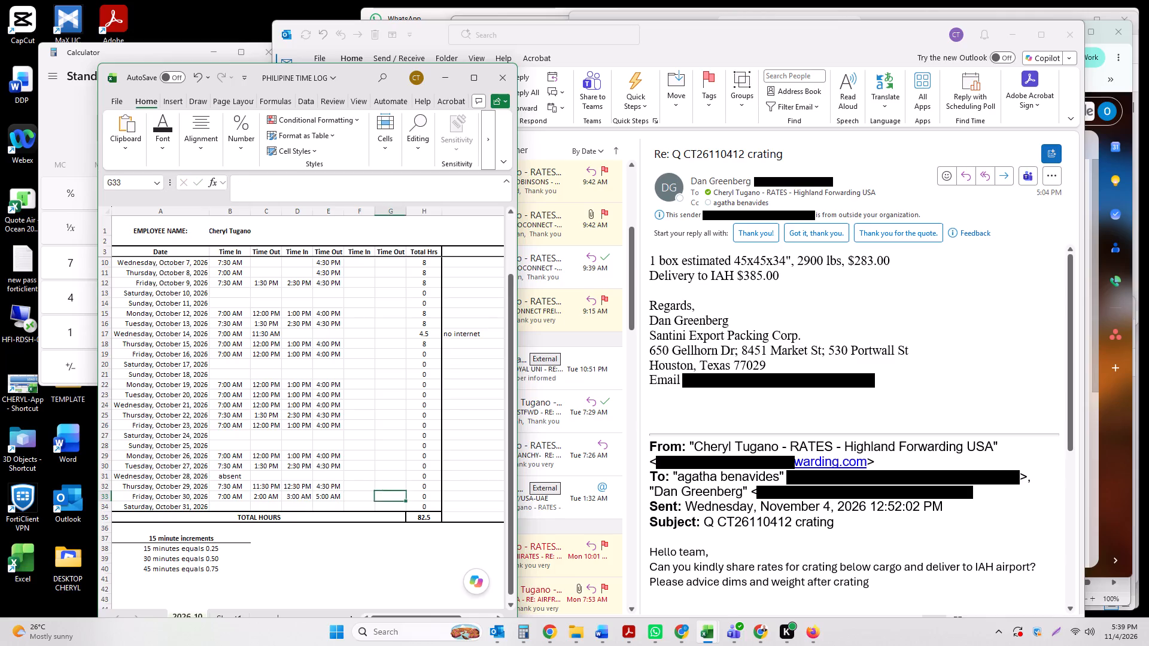
key(Right)
key(8)
key(Up)
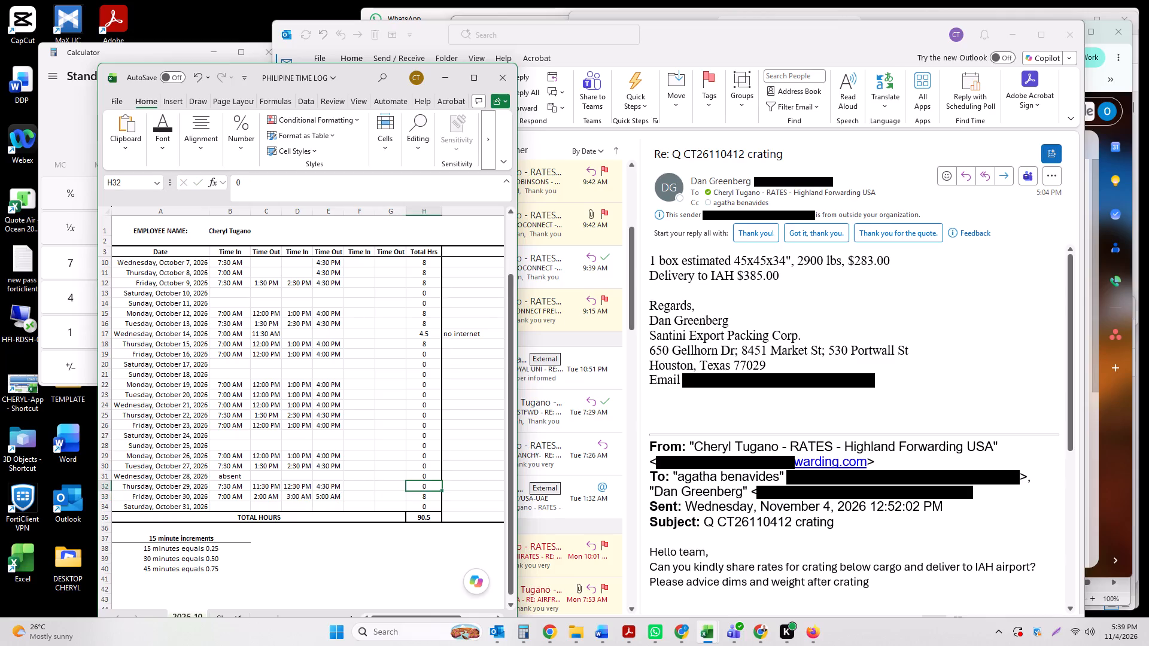
key(8)
key(Up)
key(Up)
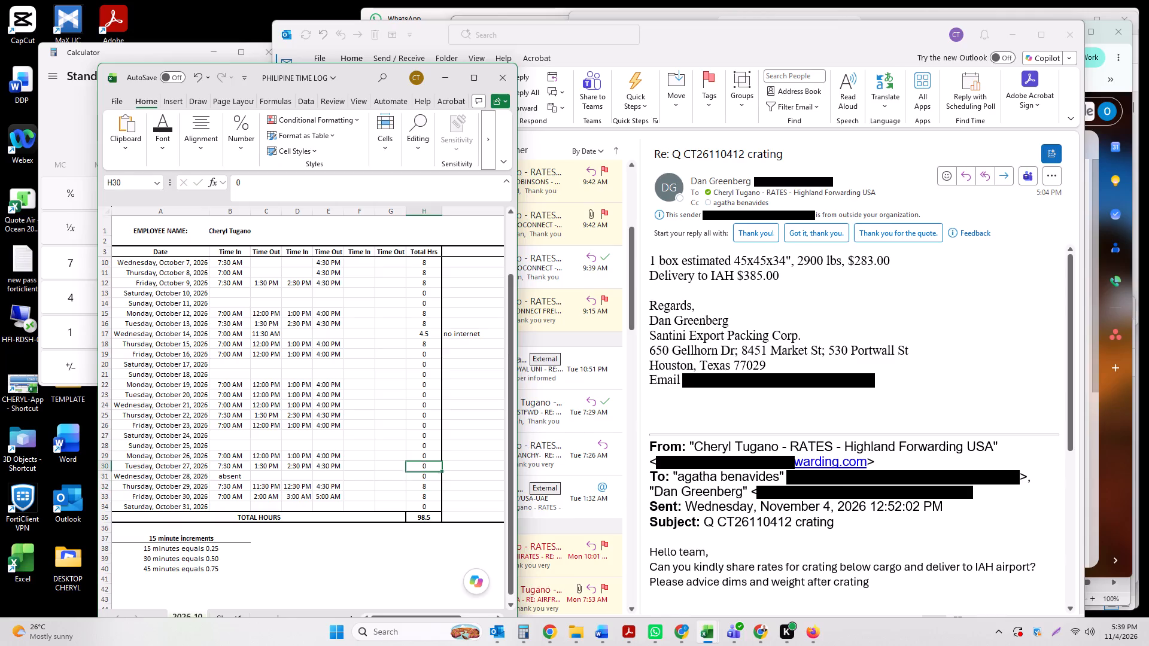
key(8)
key(Up)
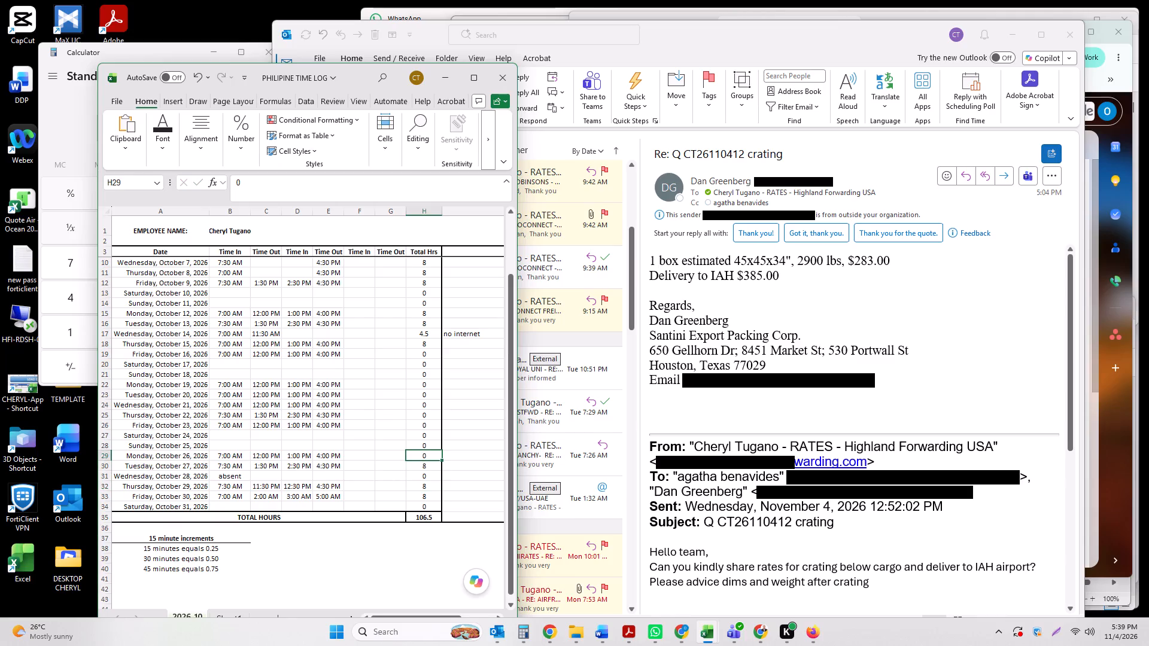
key(8)
key(Up)
key(Up)
key(Up)
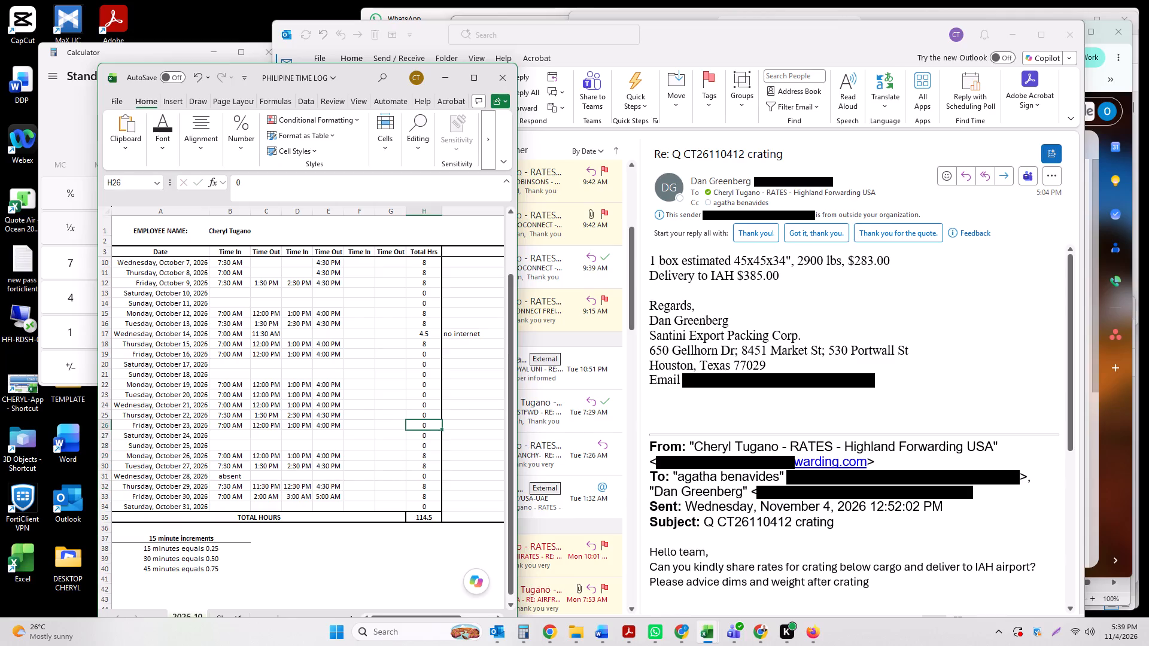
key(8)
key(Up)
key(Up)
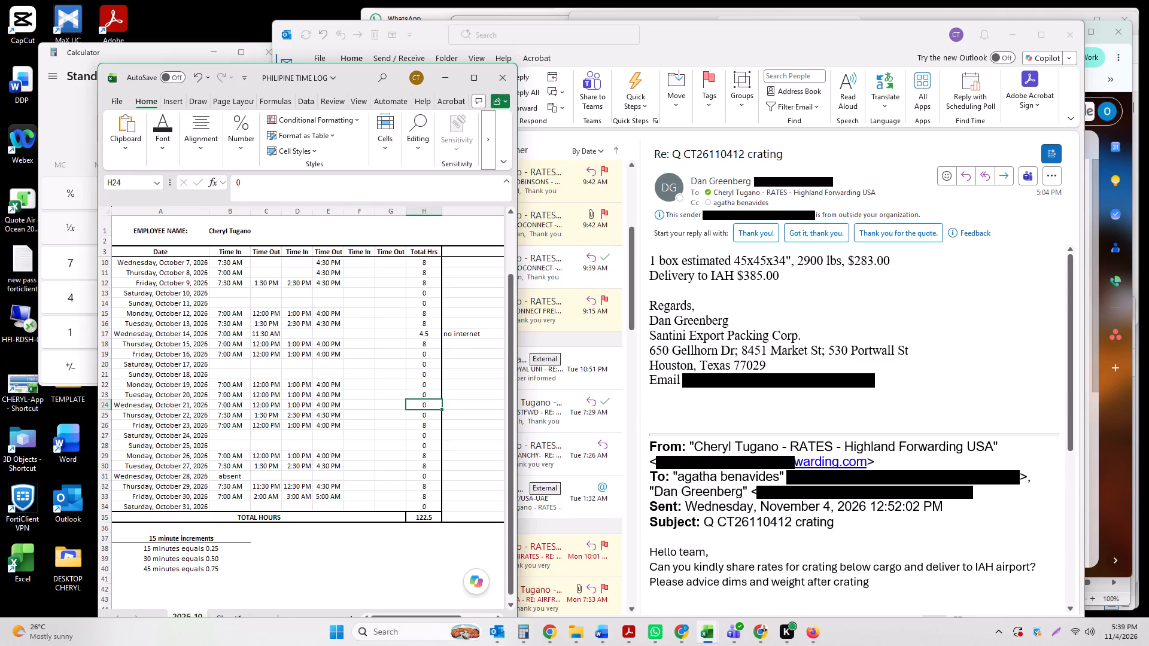
Enter 8 as the Total Hrs for October 22, 21, 20 and 19 in the time log.
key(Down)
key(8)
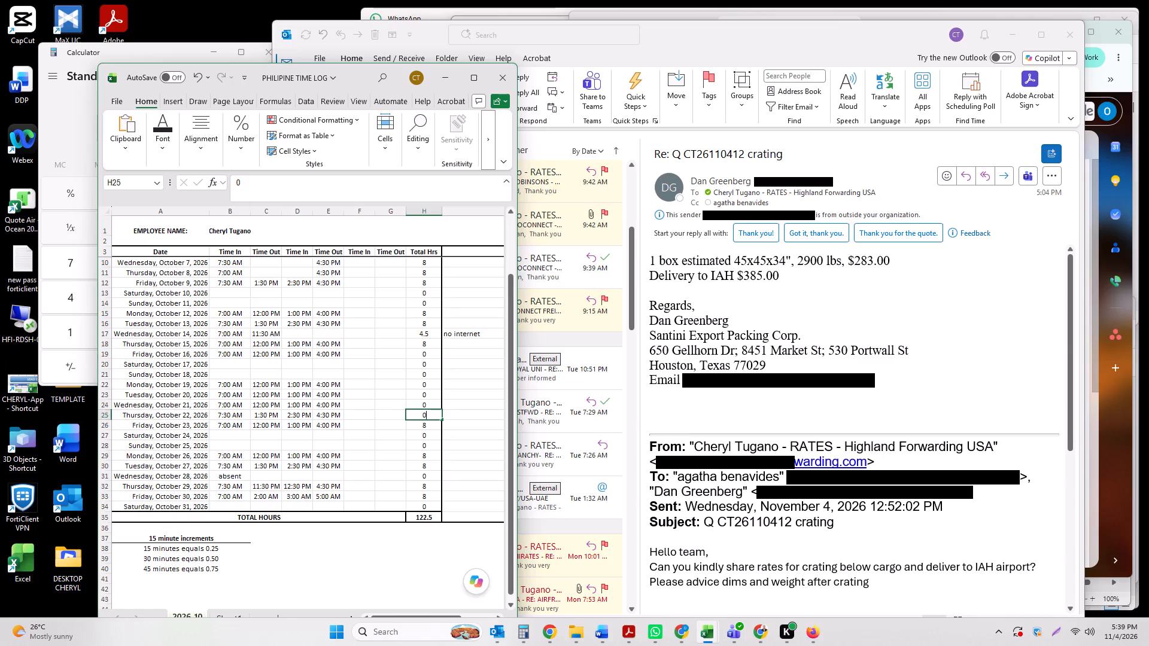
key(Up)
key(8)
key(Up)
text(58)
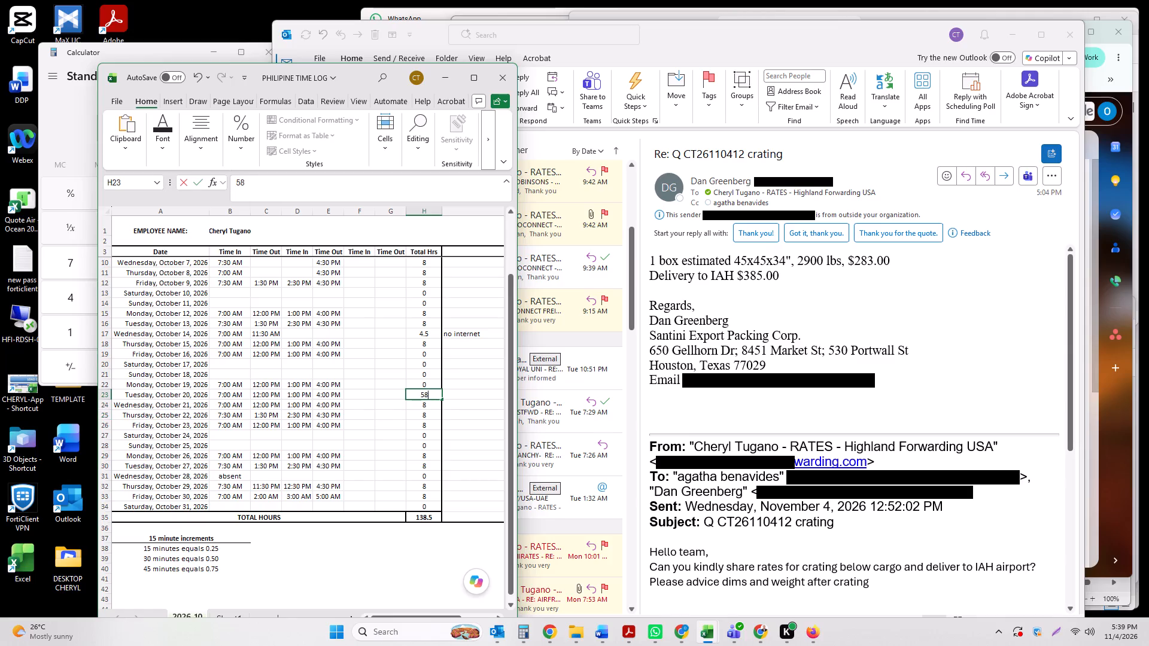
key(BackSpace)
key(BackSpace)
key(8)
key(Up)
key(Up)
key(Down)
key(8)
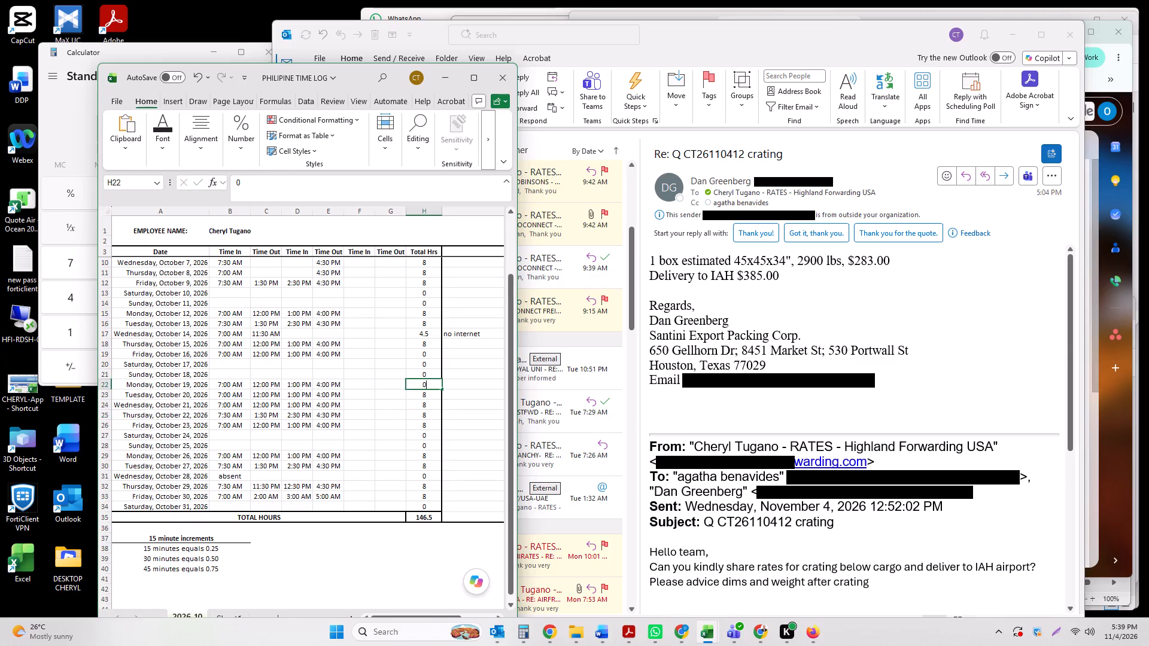
Enter 8 as the Total Hrs for Friday, October 16, skipping the weekend rows.
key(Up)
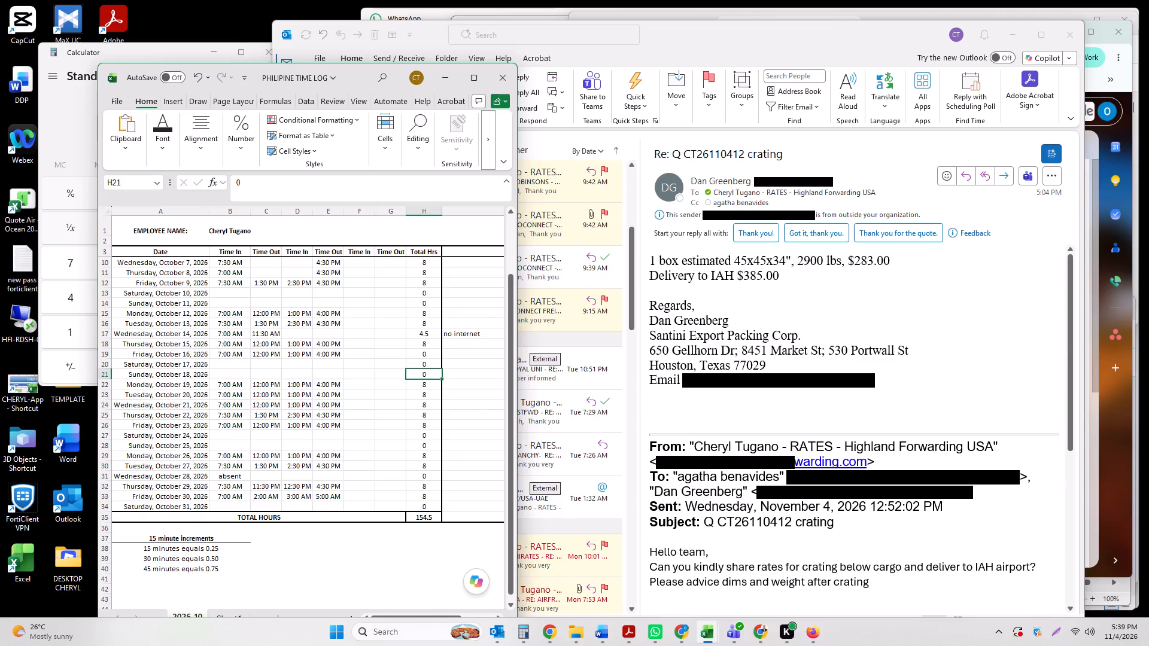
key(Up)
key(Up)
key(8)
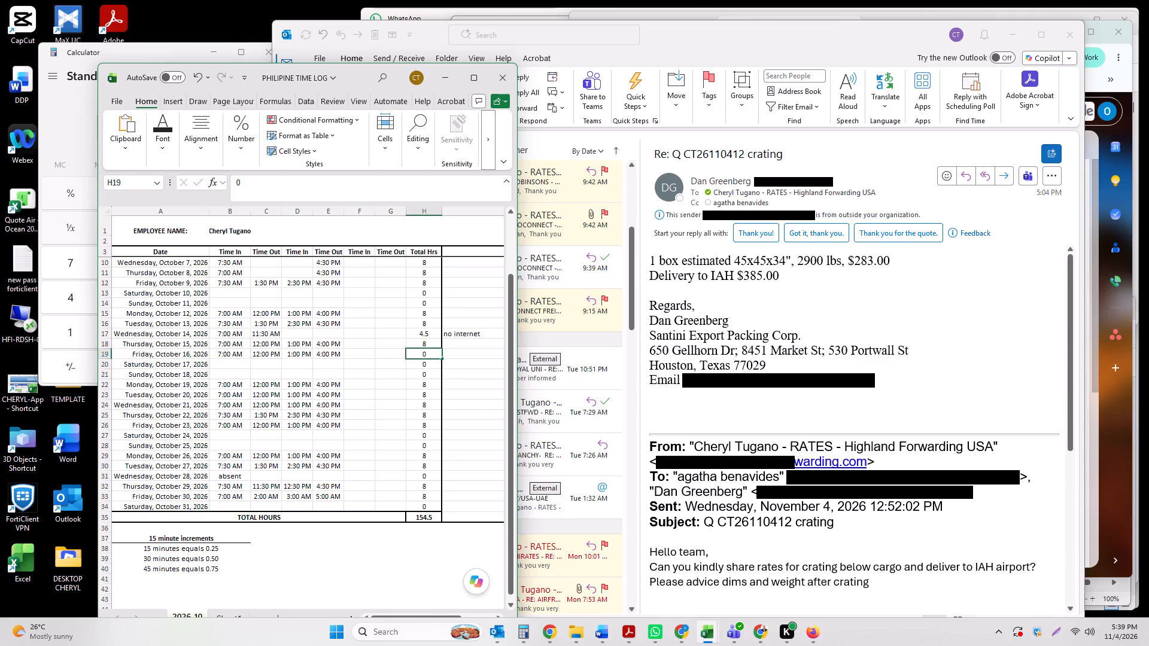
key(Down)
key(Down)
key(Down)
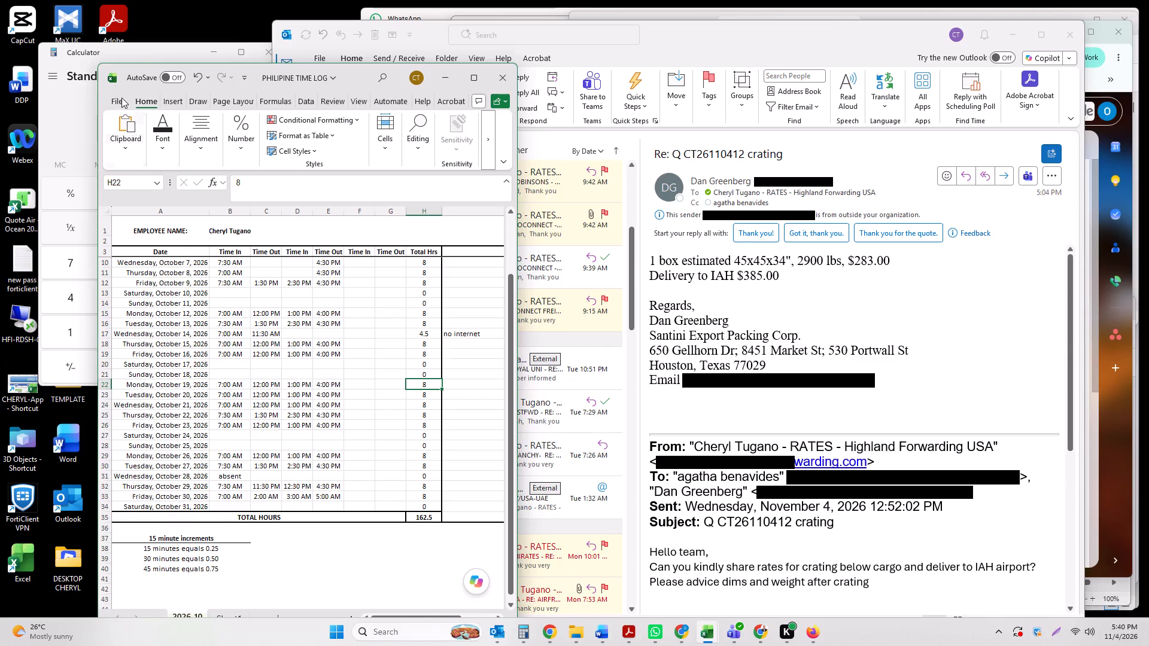
Save the PHILIPINE TIME LOG workbook.
click(108, 107)
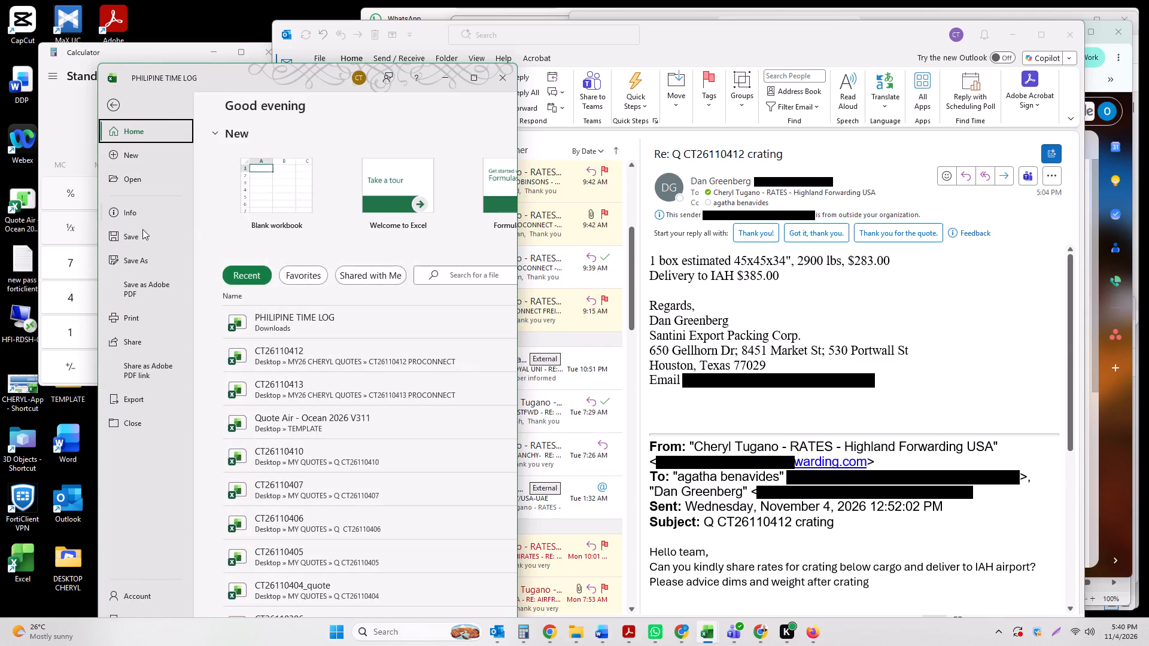